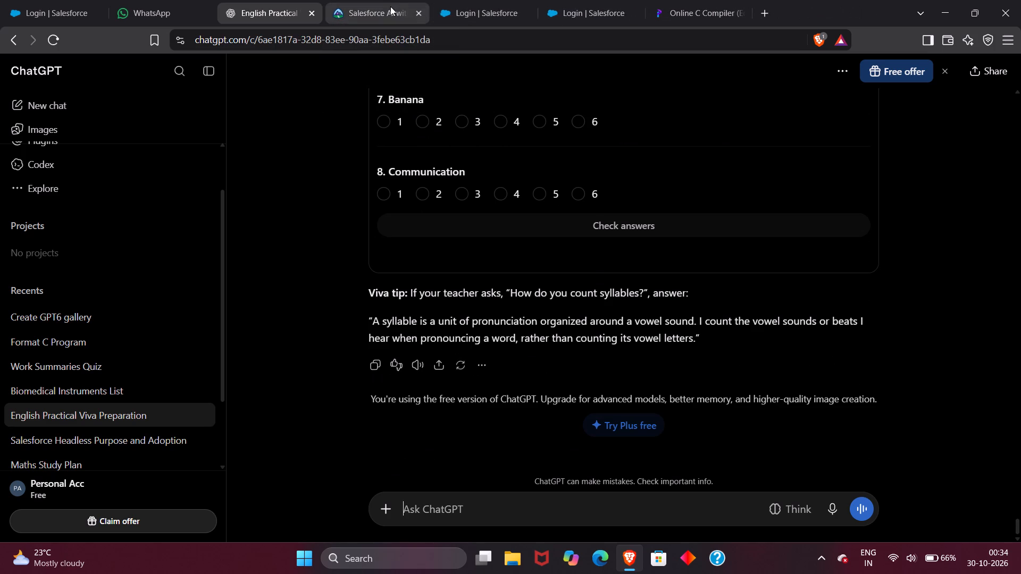
# In the Salesforce AI with Data Cloud Master trailmix, open the Batch Data Transforms in Data 360: Quick Look module and start it.
pyautogui.click(390, 6)
pyautogui.scroll(-3, 437, 274)
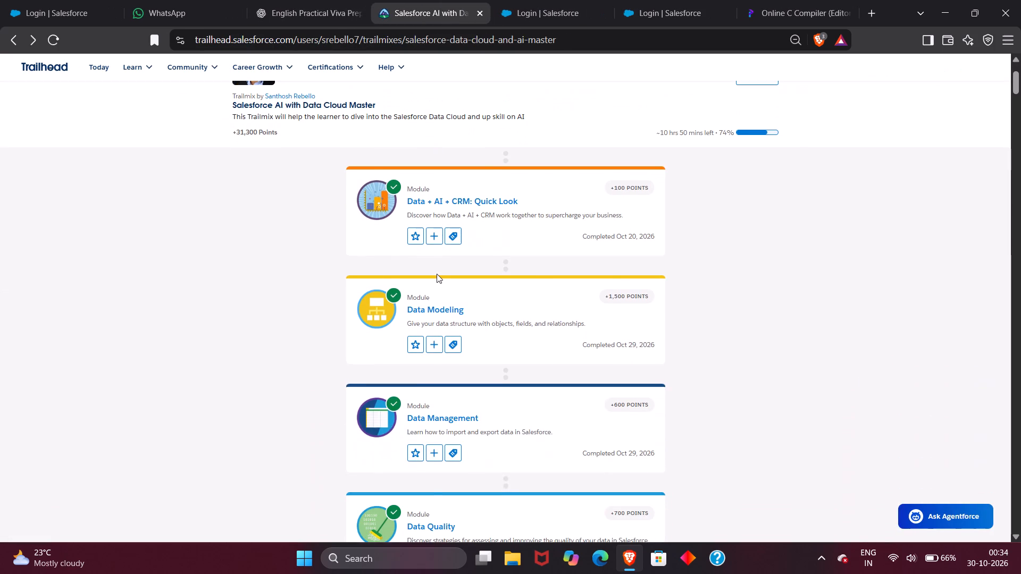
pyautogui.scroll(-1, 437, 274)
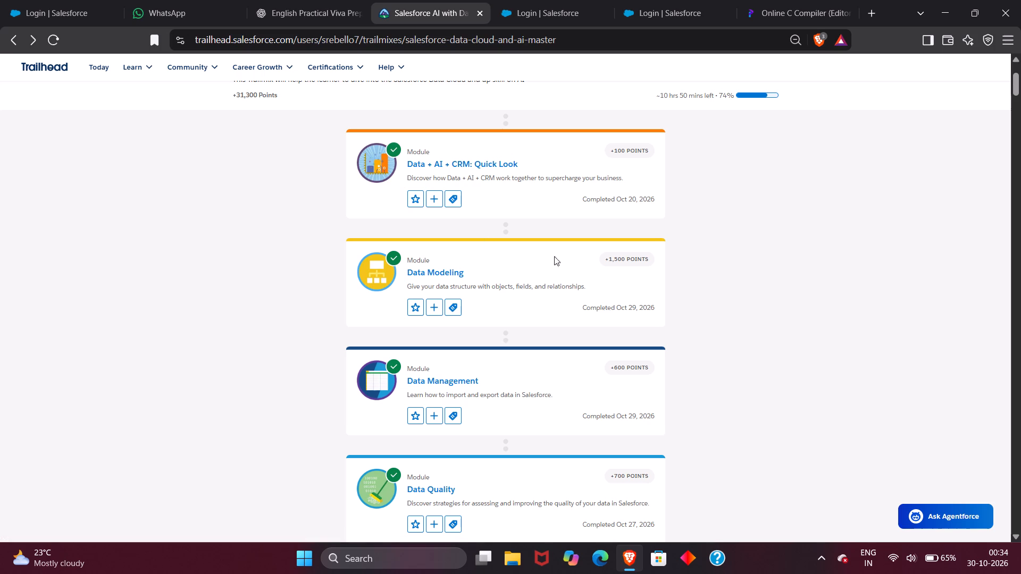
pyautogui.scroll(-6, 523, 348)
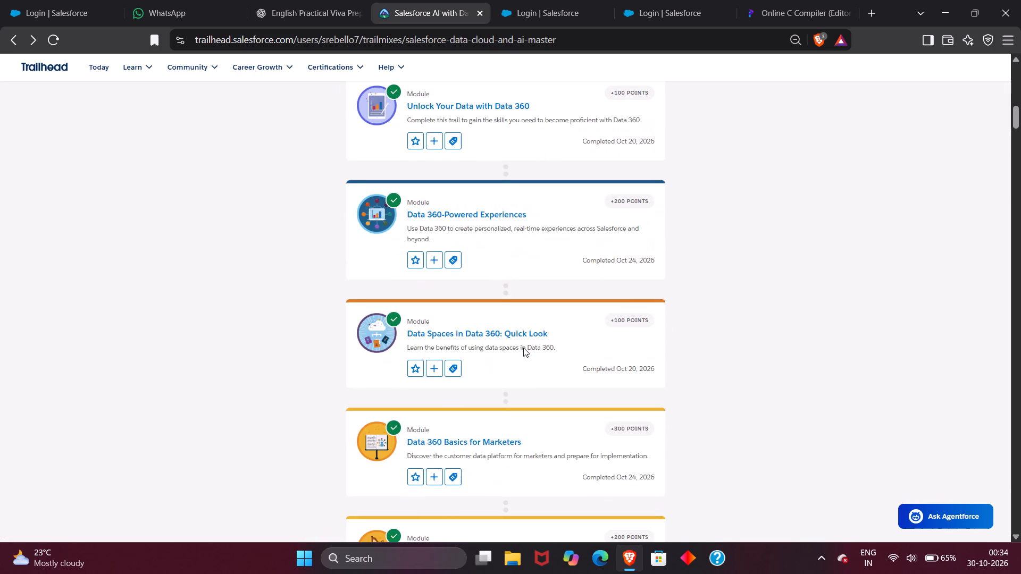
pyautogui.scroll(-8, 523, 348)
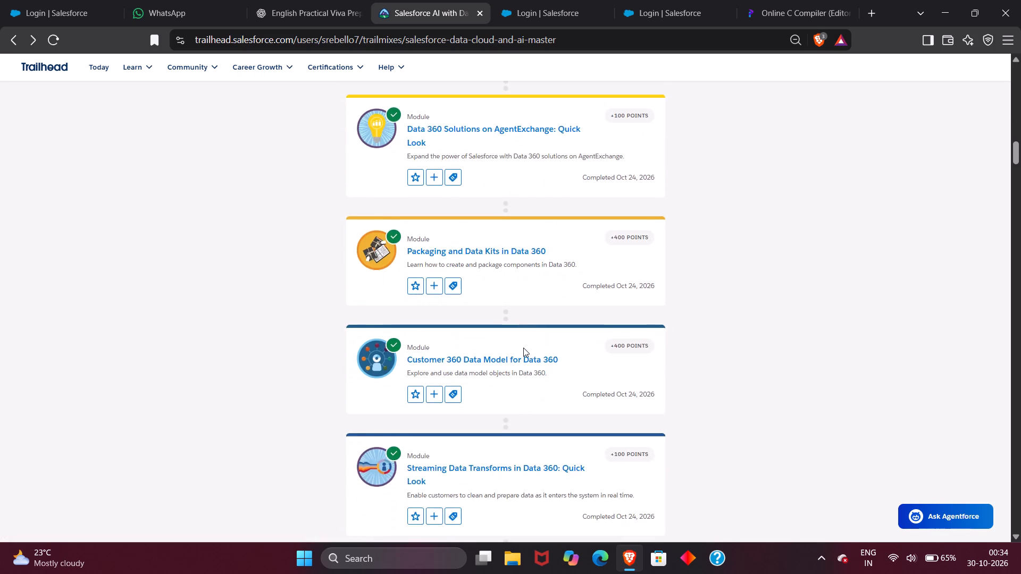
pyautogui.scroll(-5, 523, 348)
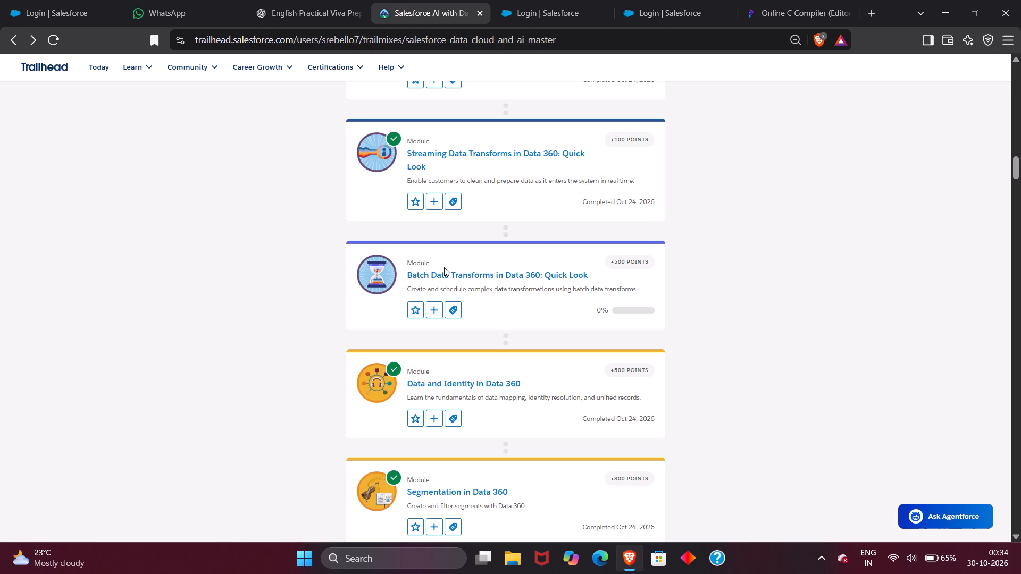
pyautogui.click(451, 272)
pyautogui.scroll(-2, 451, 272)
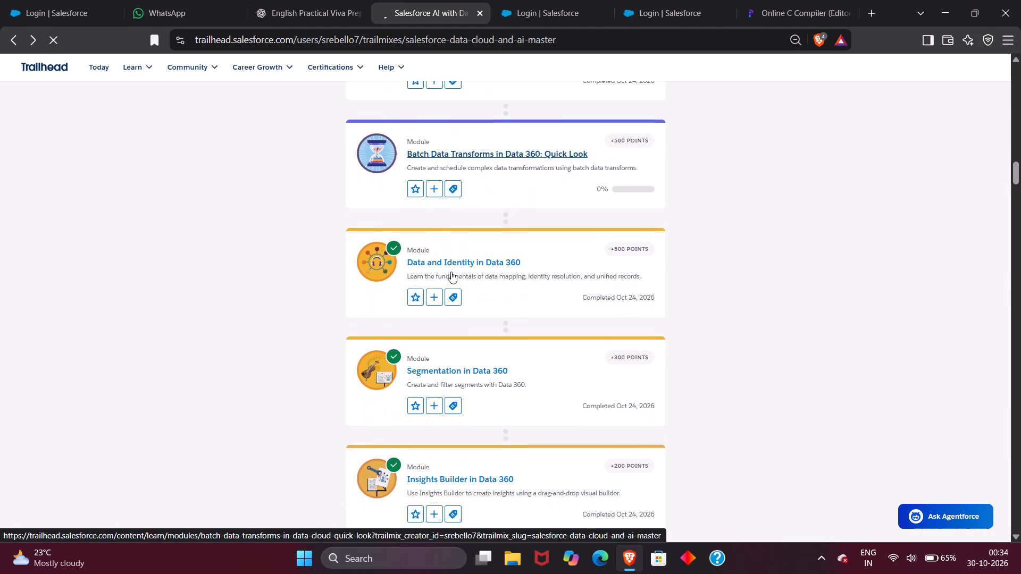
pyautogui.scroll(-1, 451, 272)
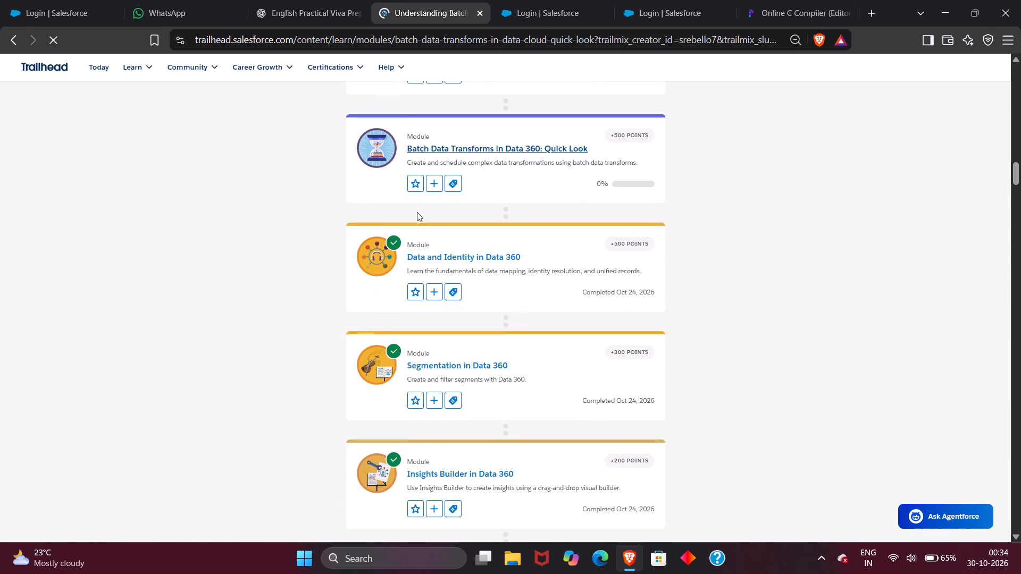
pyautogui.click(328, 294)
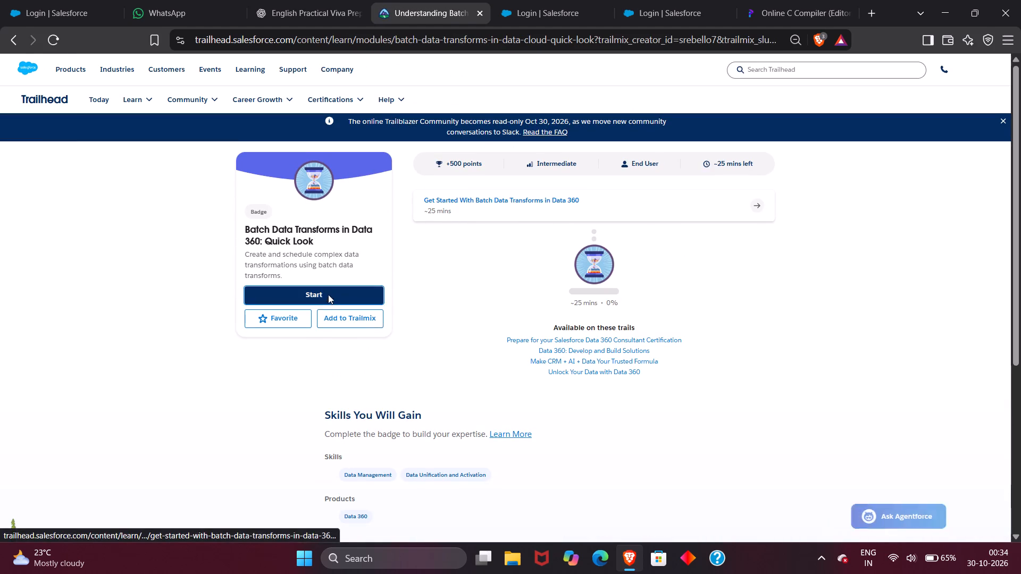
# Examine the batch data transform unit's instructions and the playground requirements of its hands-on challenge.
pyautogui.scroll(-3, 328, 294)
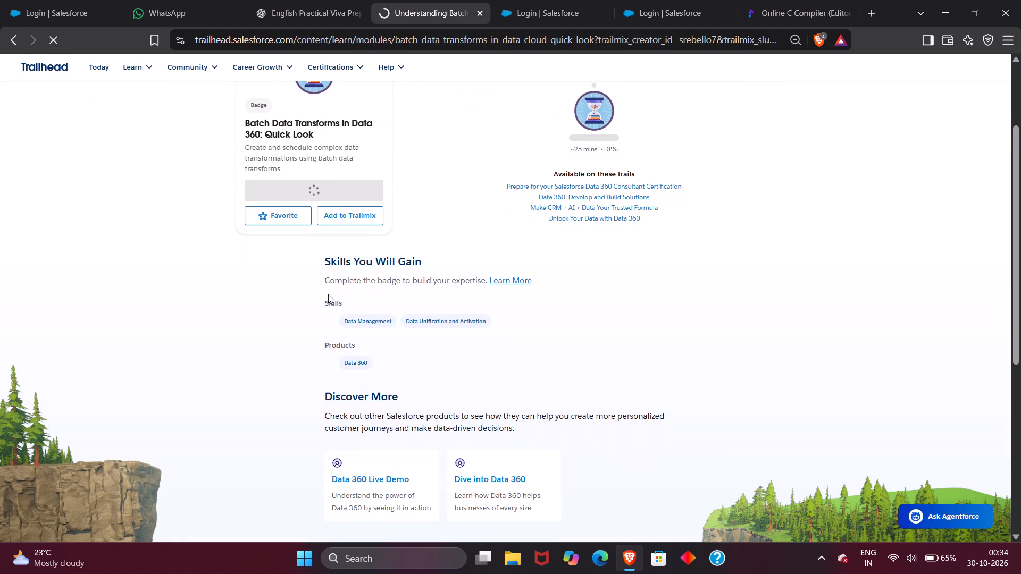
pyautogui.scroll(-4, 328, 294)
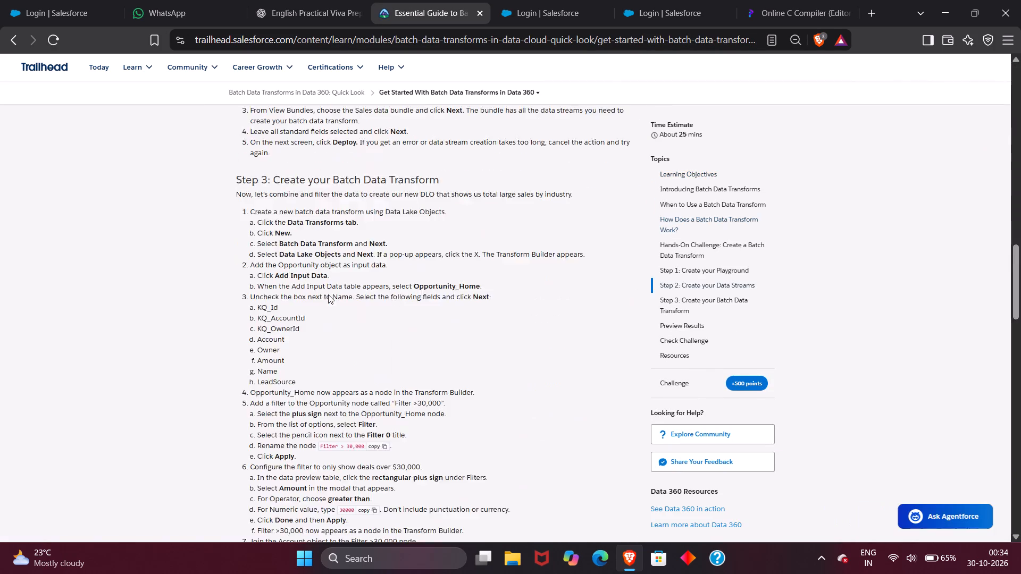
pyautogui.scroll(-9, 328, 294)
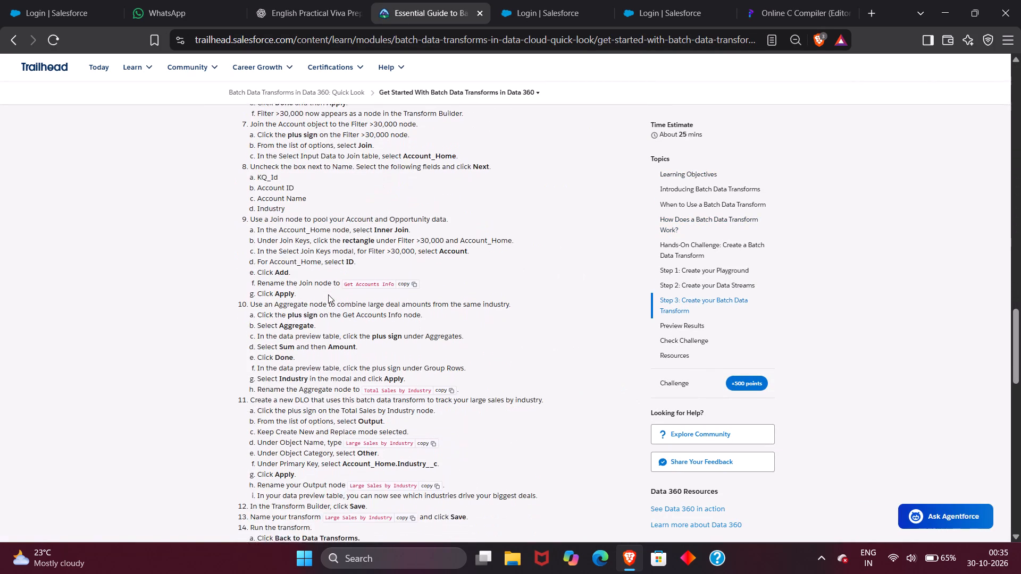
pyautogui.scroll(-4, 328, 294)
pyautogui.hscroll(1, 328, 294)
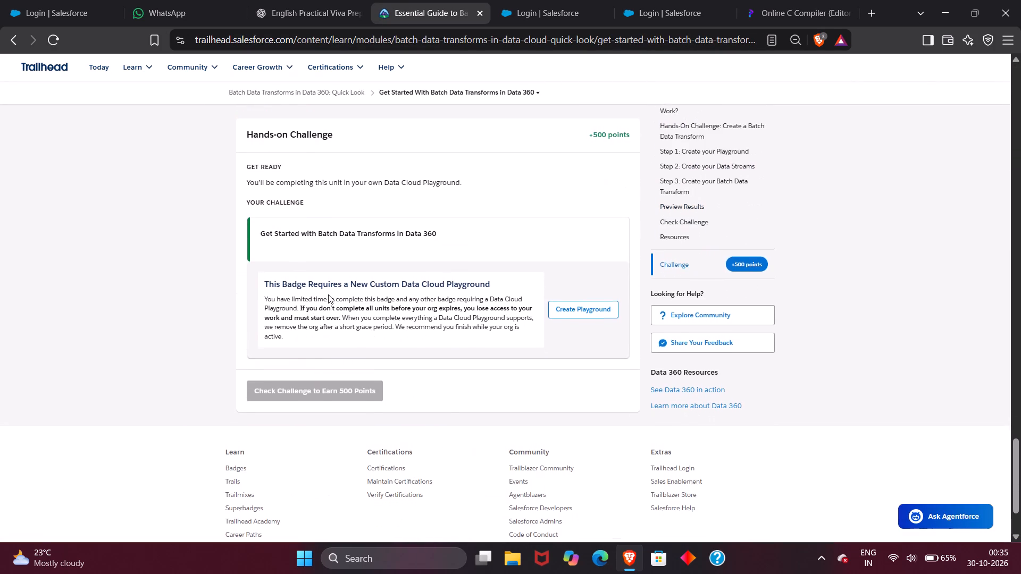
pyautogui.hscroll(1, 328, 294)
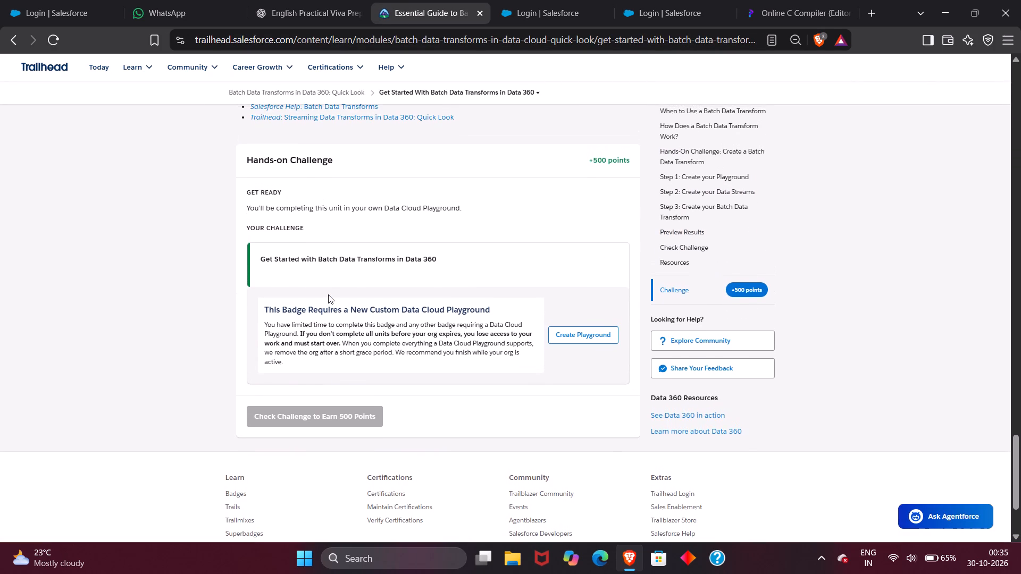
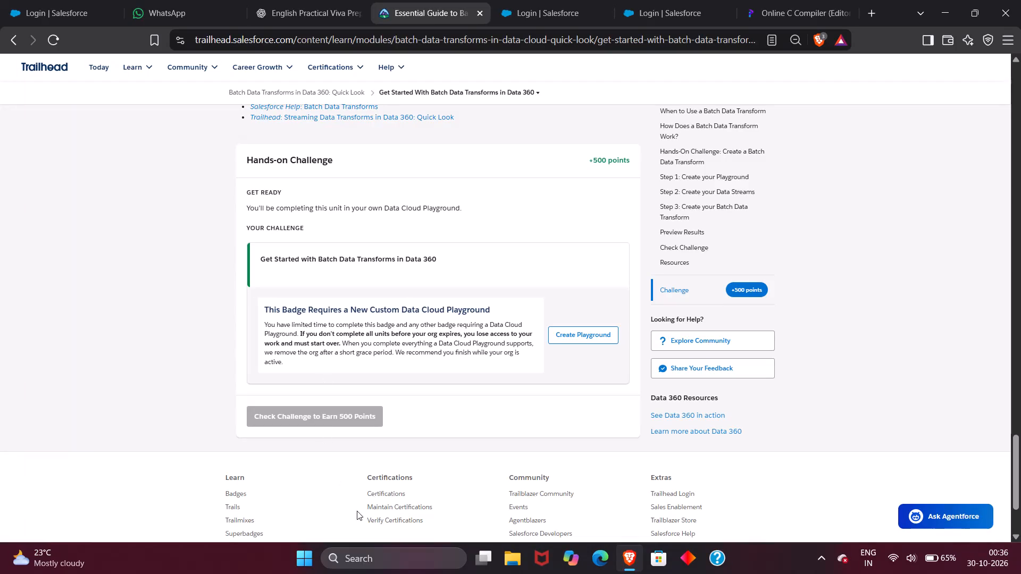
# Create a new custom Data Cloud Playground for the batch data transforms hands-on challenge.
pyautogui.click(584, 332)
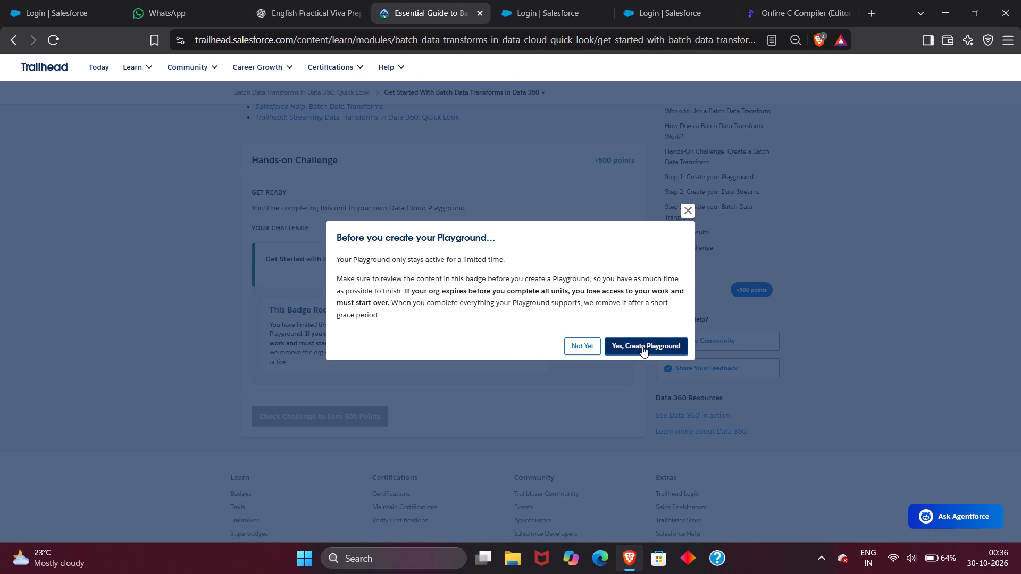
pyautogui.click(642, 346)
pyautogui.scroll(-1, 642, 346)
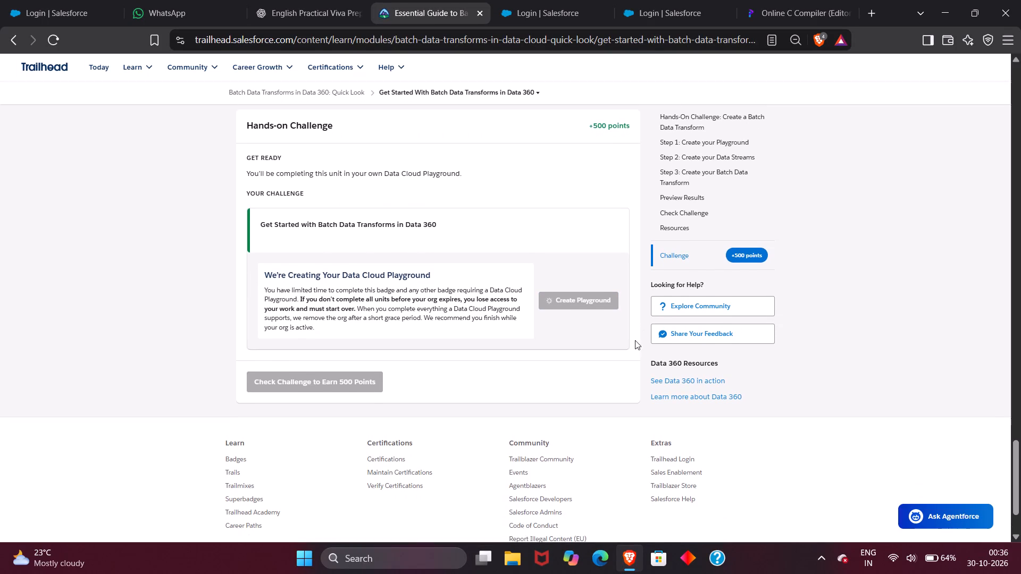
pyautogui.scroll(-1, 630, 331)
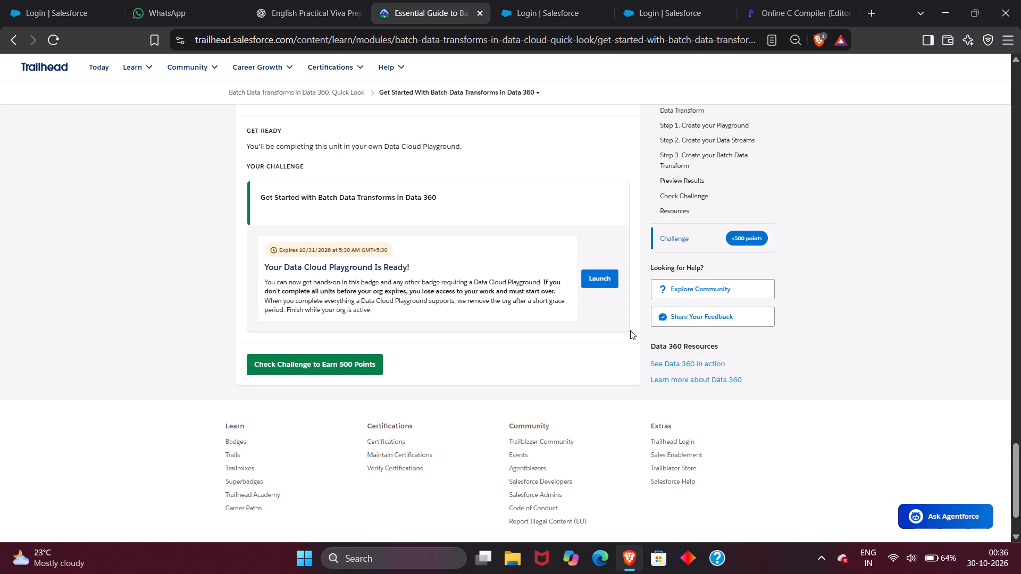
# Launch the Data Cloud Playground, block its setup site's notifications and dismiss the Field Service prompt.
pyautogui.click(597, 283)
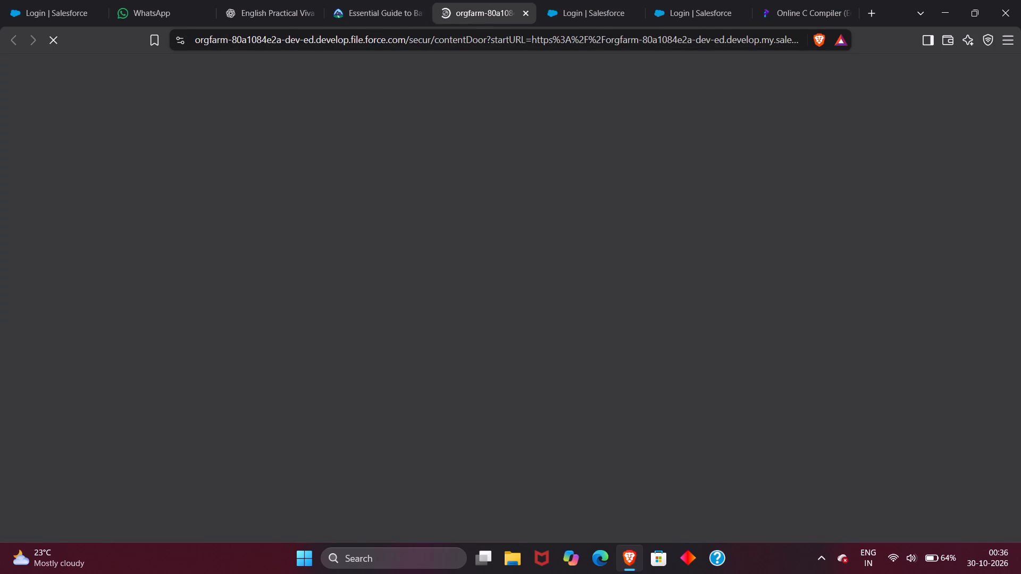
pyautogui.click(334, 33)
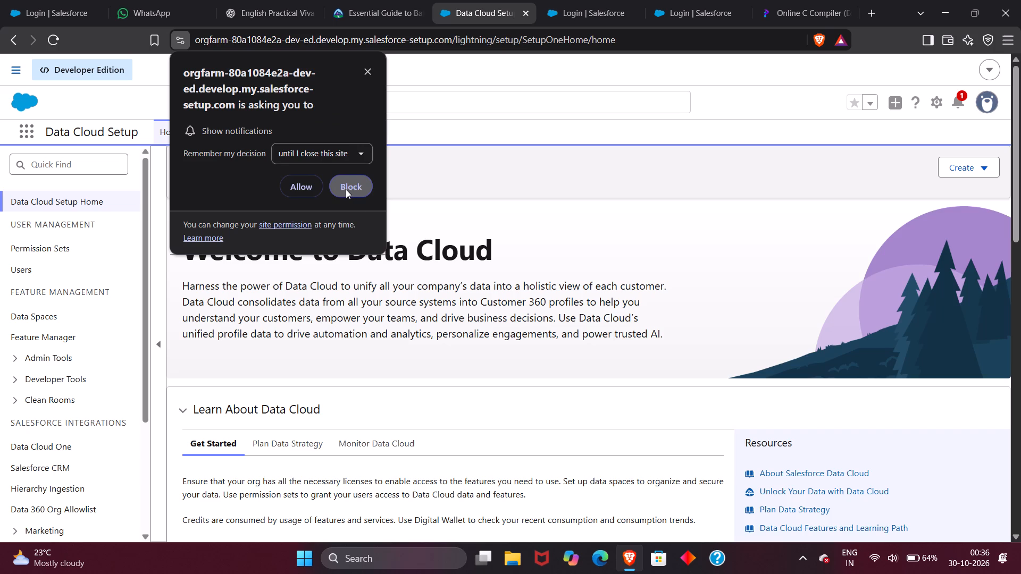
pyautogui.click(346, 189)
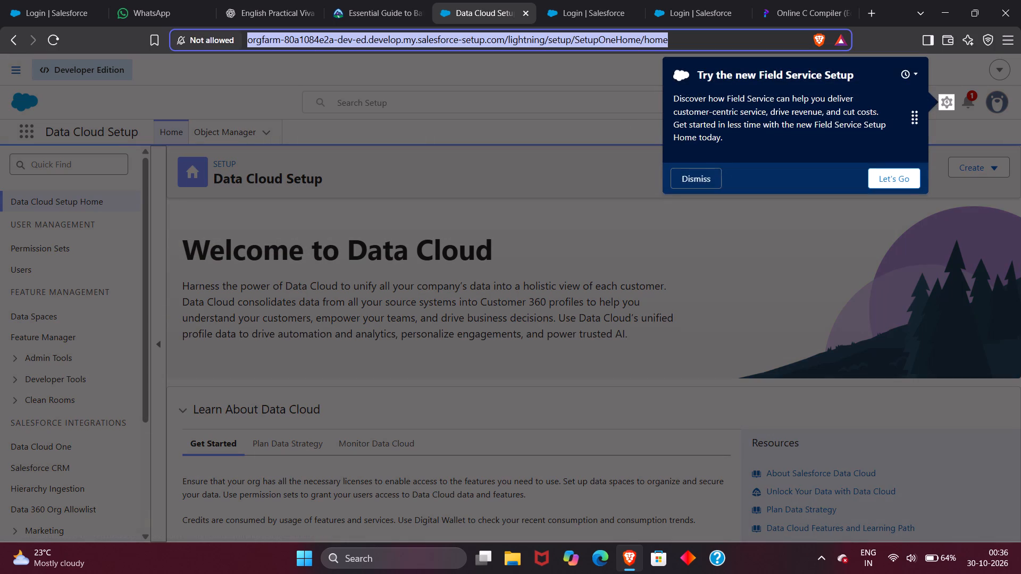
pyautogui.click(691, 274)
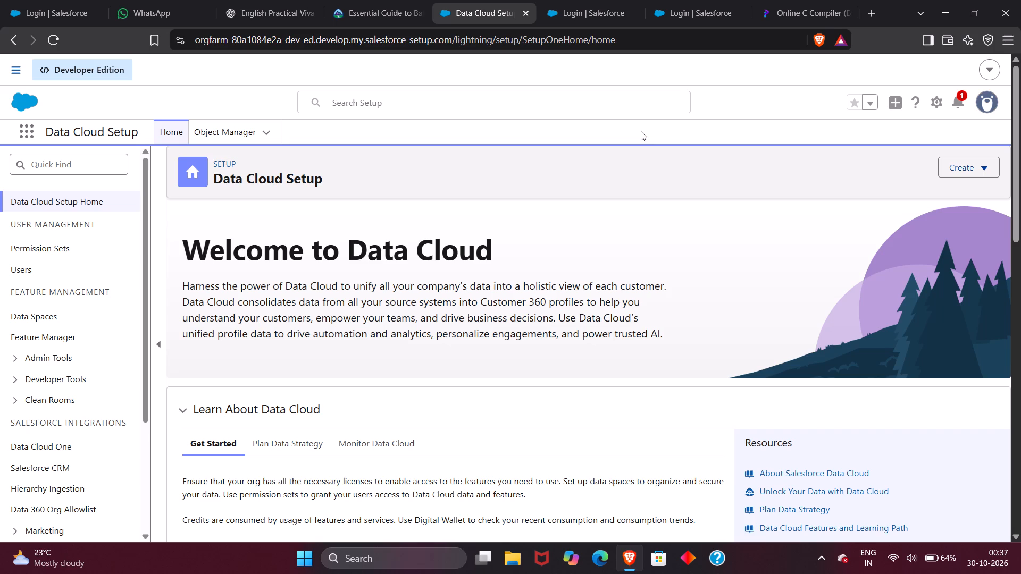
# Examine the Data Cloud Setup home page, covering the getting started, home org details and setup sections.
pyautogui.scroll(-3, 540, 249)
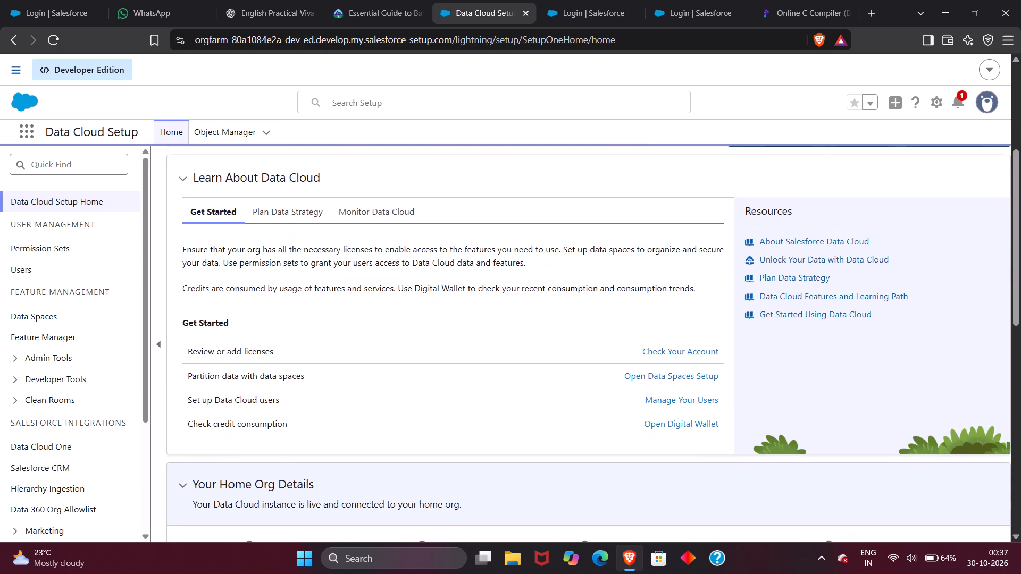
pyautogui.scroll(-2, 540, 249)
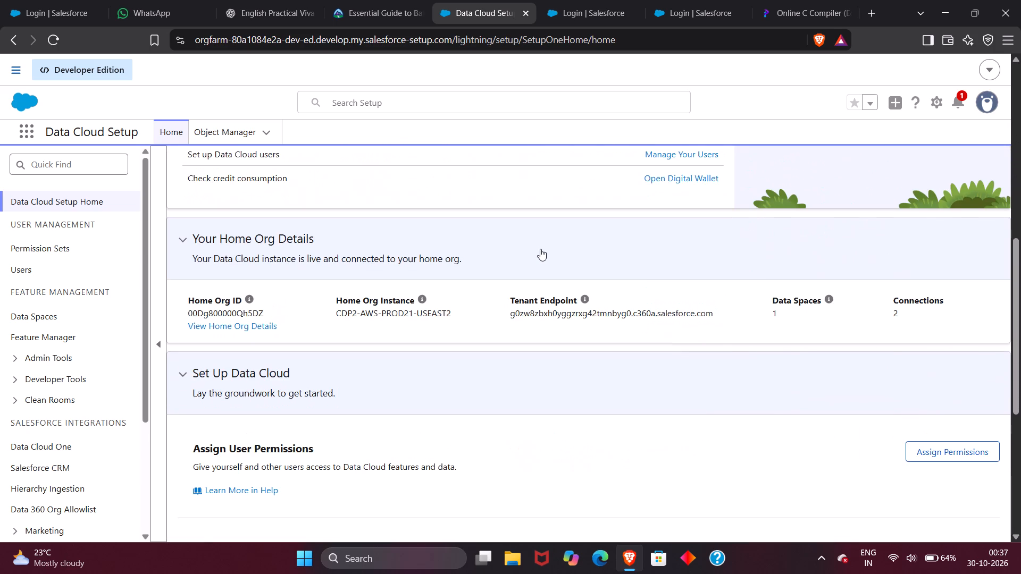
pyautogui.scroll(-4, 540, 249)
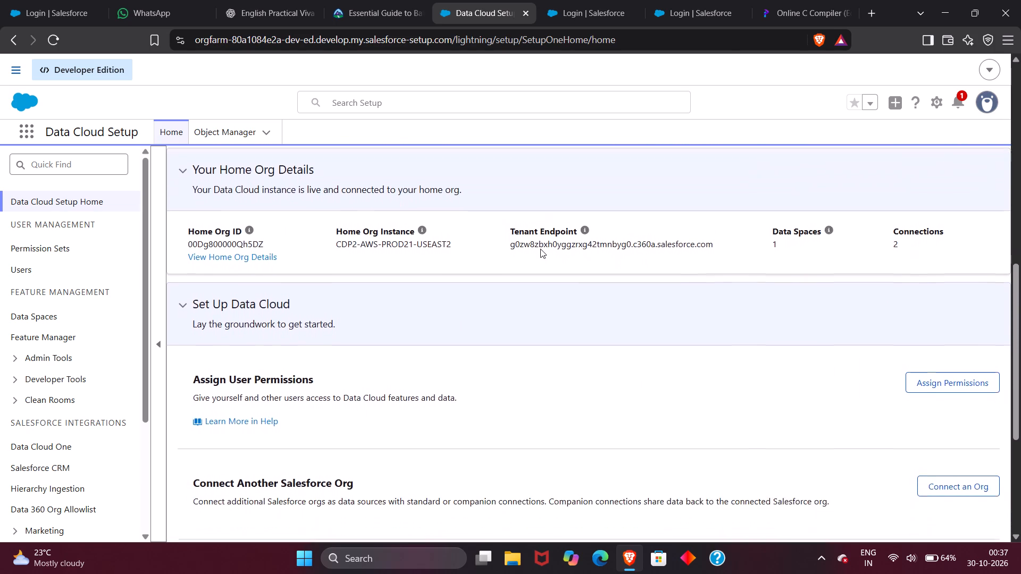
pyautogui.scroll(-2, 540, 249)
pyautogui.scroll(3, 540, 249)
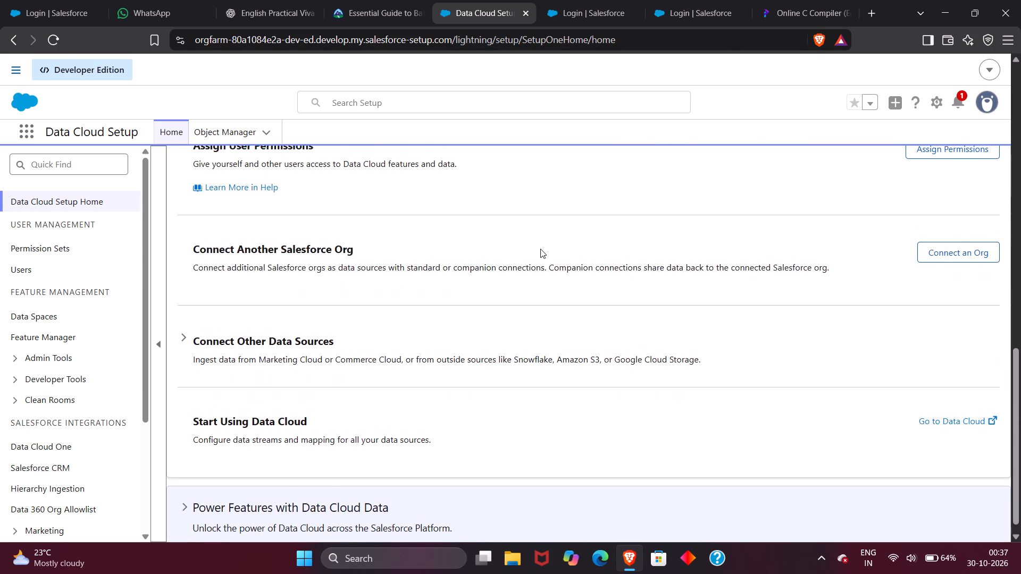
pyautogui.scroll(2, 540, 249)
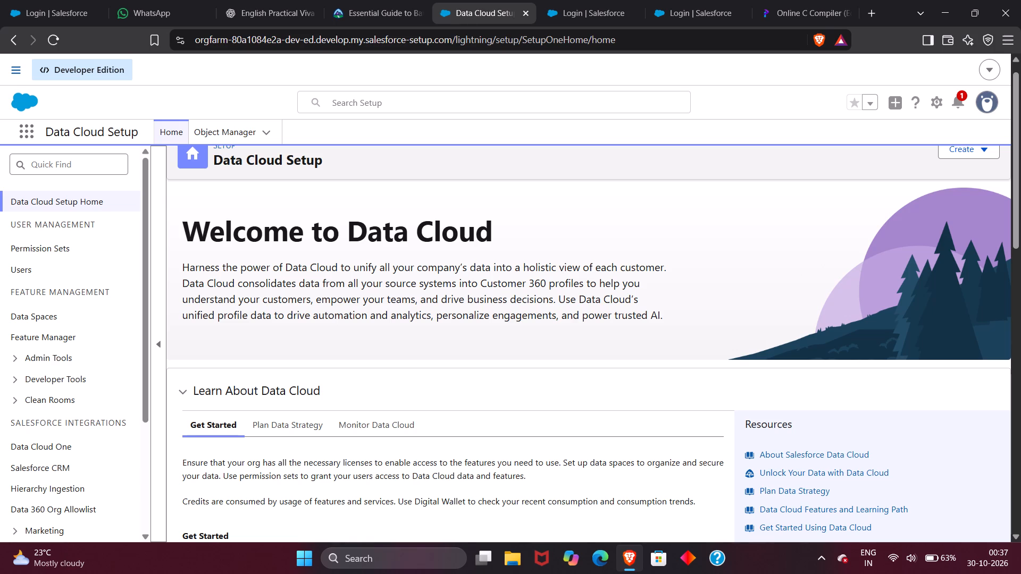
pyautogui.scroll(-2, 376, 270)
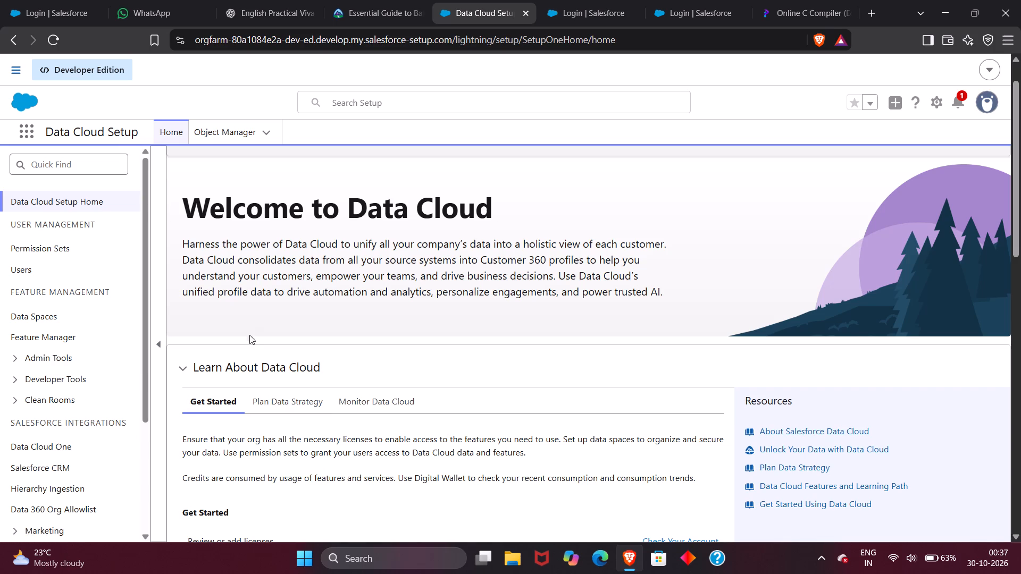
pyautogui.scroll(-1, 521, 425)
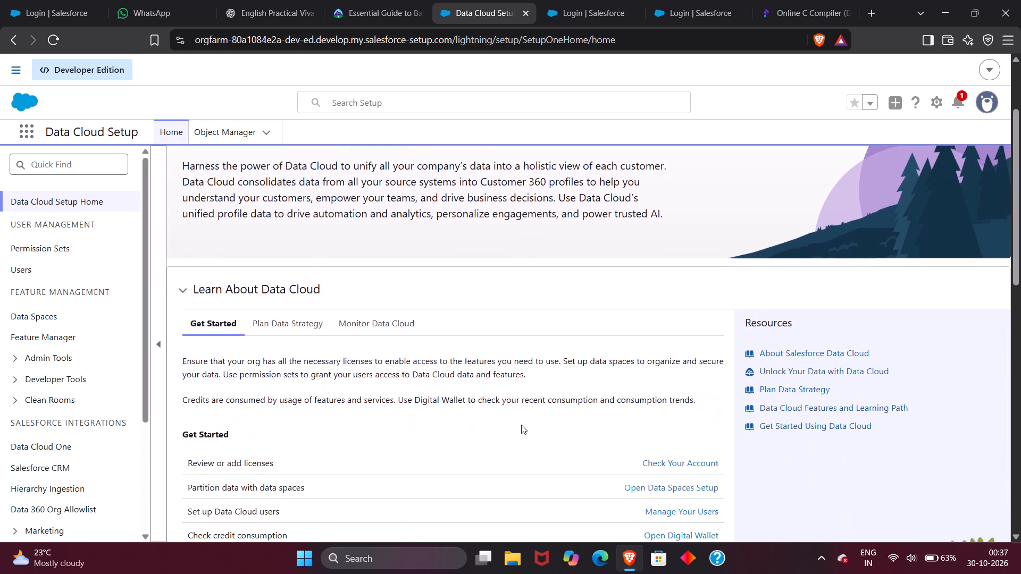
pyautogui.scroll(-1, 521, 425)
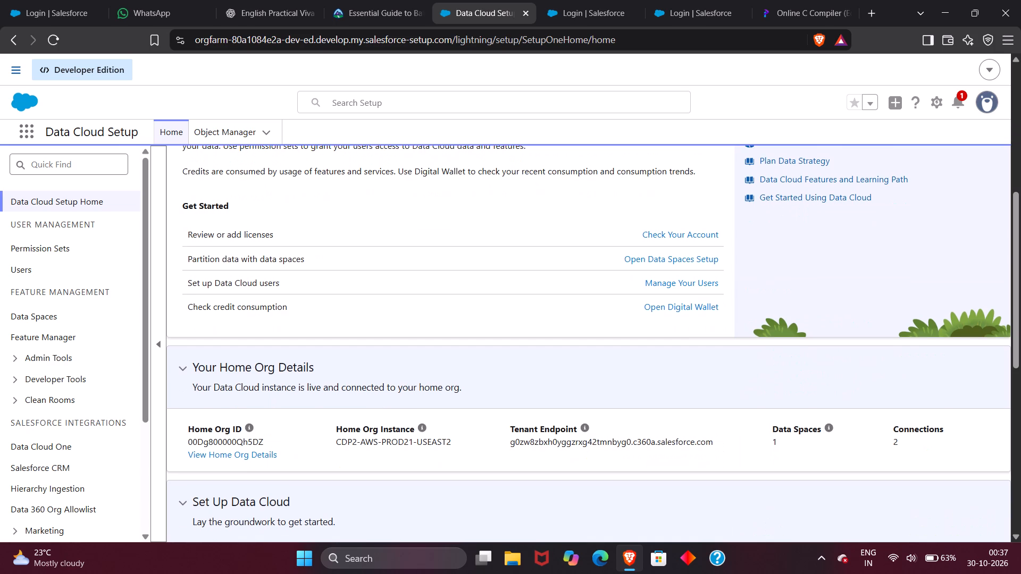
pyautogui.scroll(-1, 521, 425)
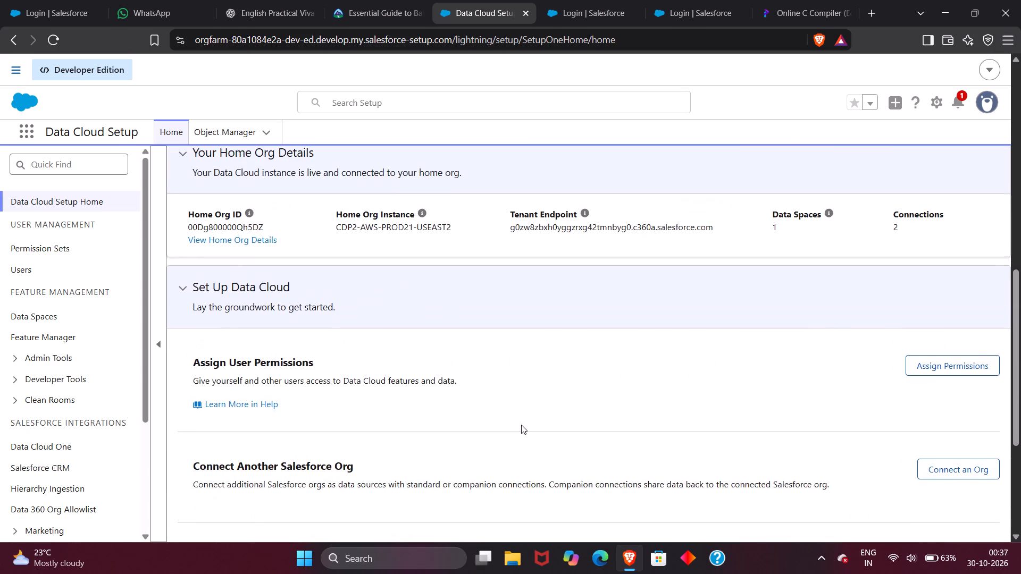
pyautogui.scroll(-1, 521, 425)
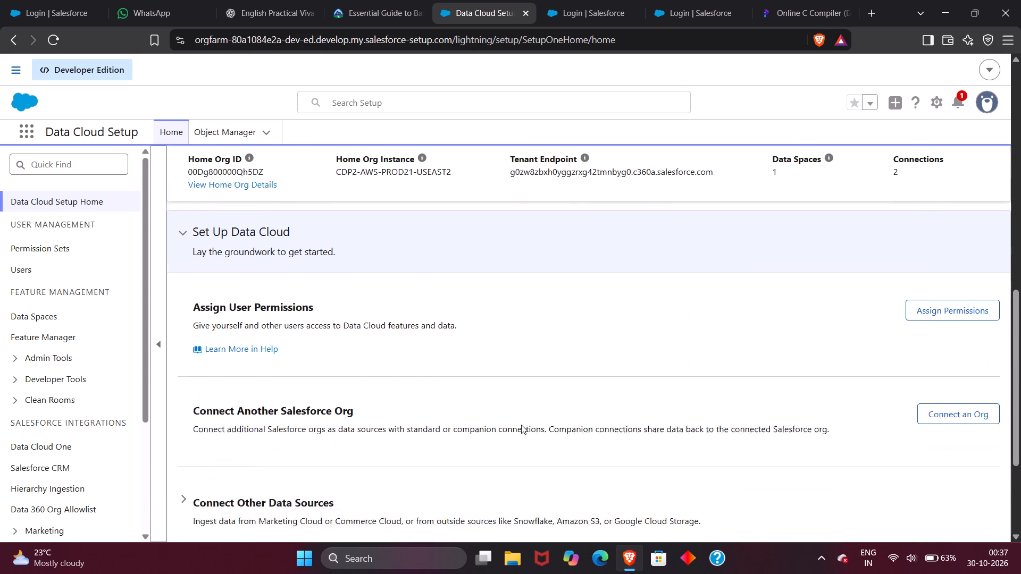
pyautogui.scroll(-1, 521, 425)
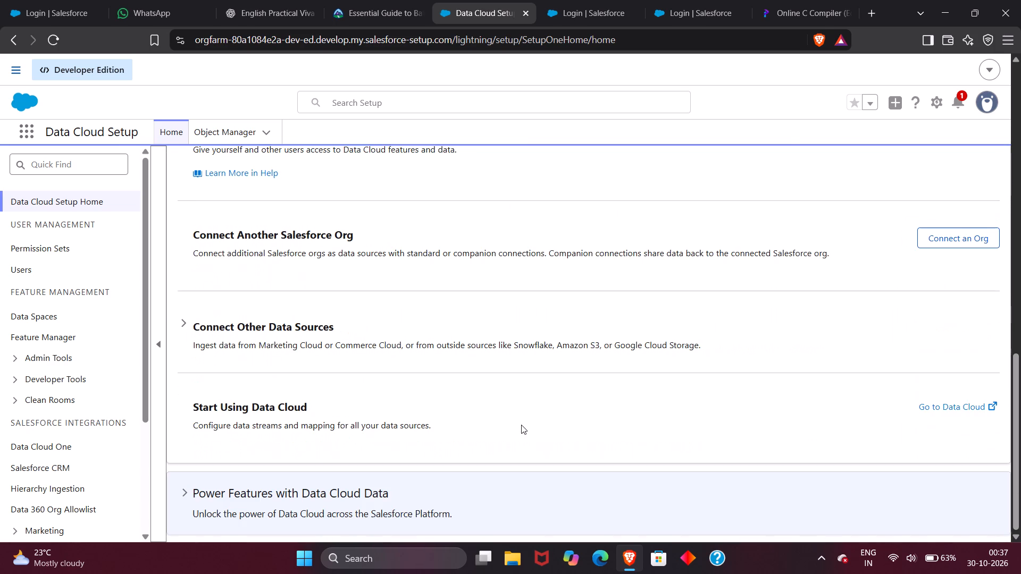
pyautogui.scroll(-1, 521, 425)
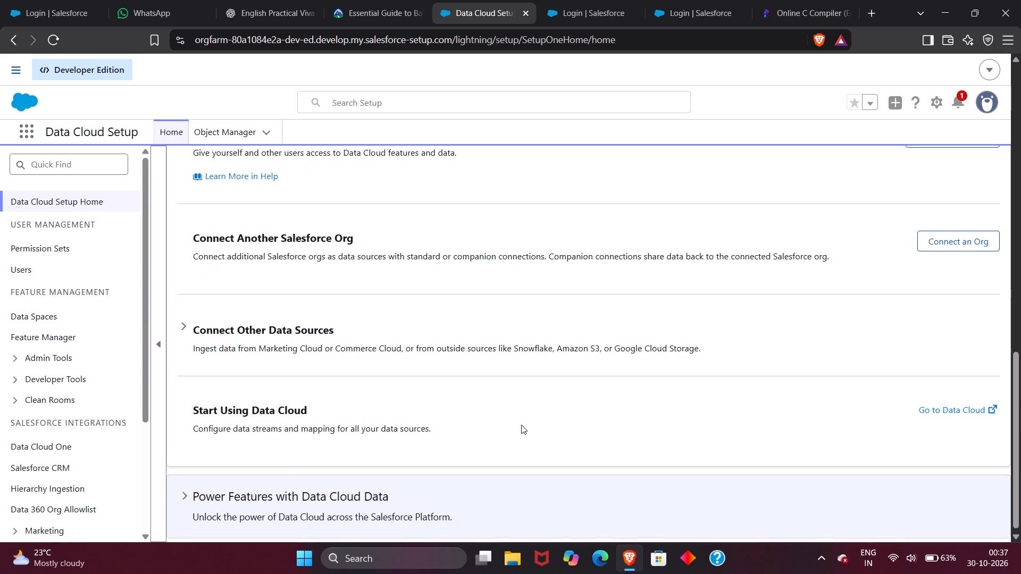
pyautogui.scroll(-1, 521, 425)
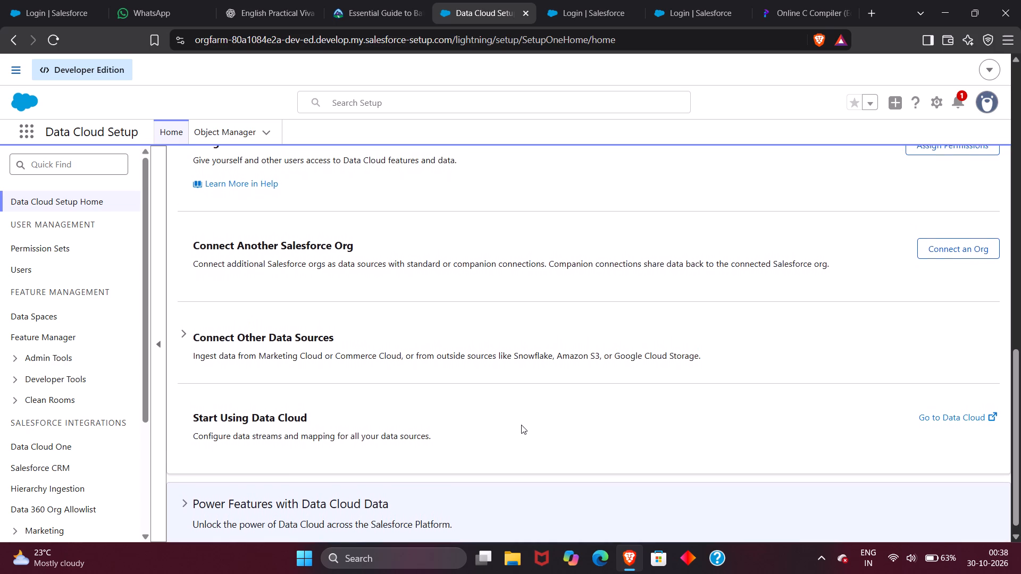
pyautogui.scroll(-1, 521, 425)
pyautogui.hscroll(3, 521, 425)
pyautogui.scroll(3, 521, 425)
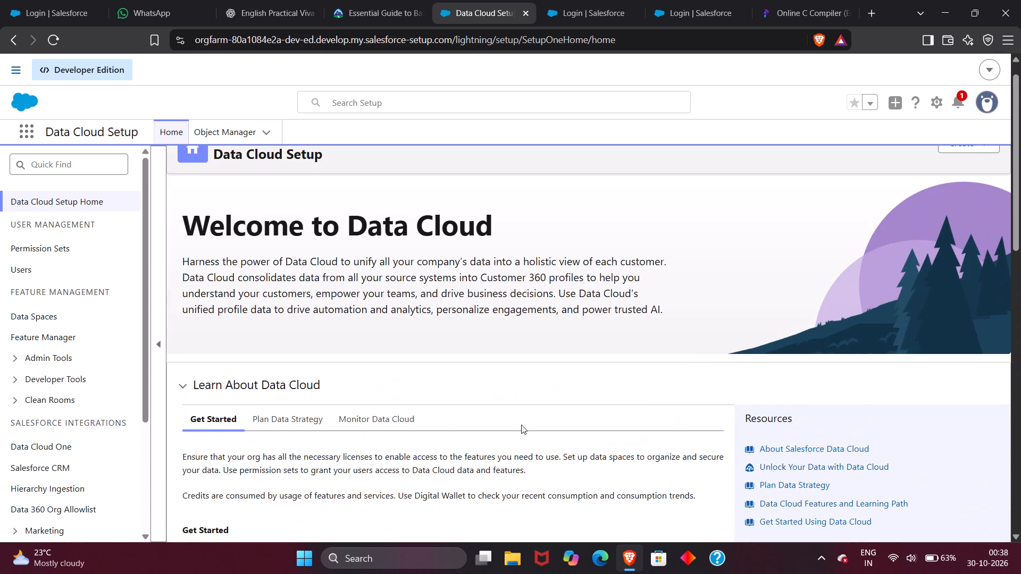
pyautogui.scroll(5, 521, 425)
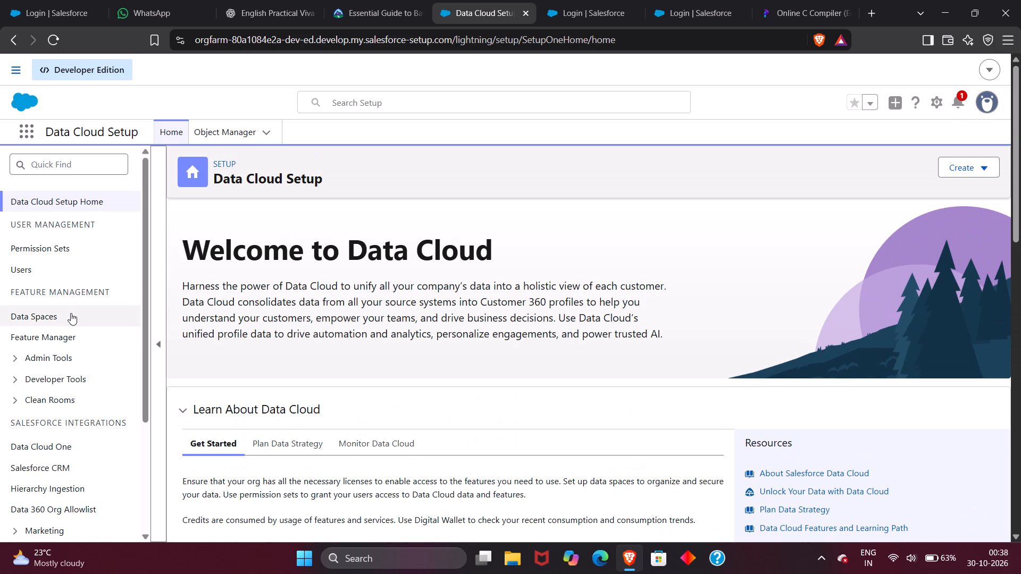
# Search the available apps for "data", open the Data Cloud app and allow its notifications.
pyautogui.click(27, 125)
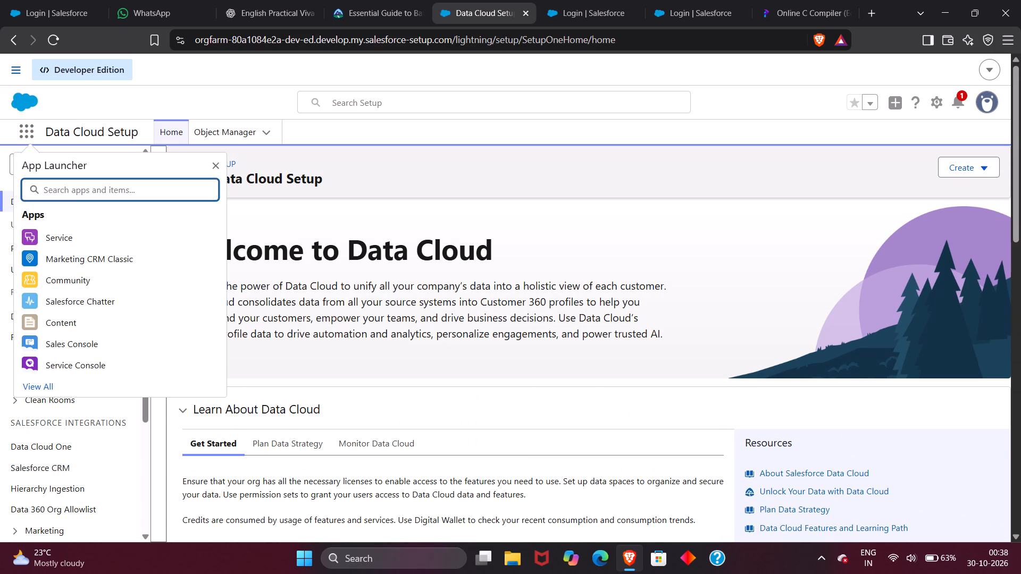
pyautogui.hscroll(1, 74, 330)
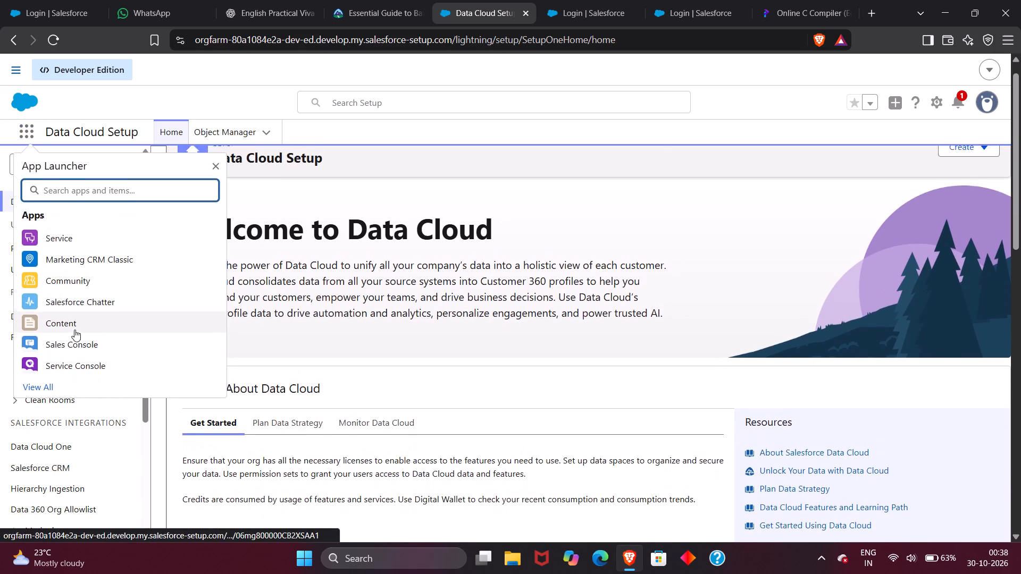
pyautogui.hscroll(1, 74, 330)
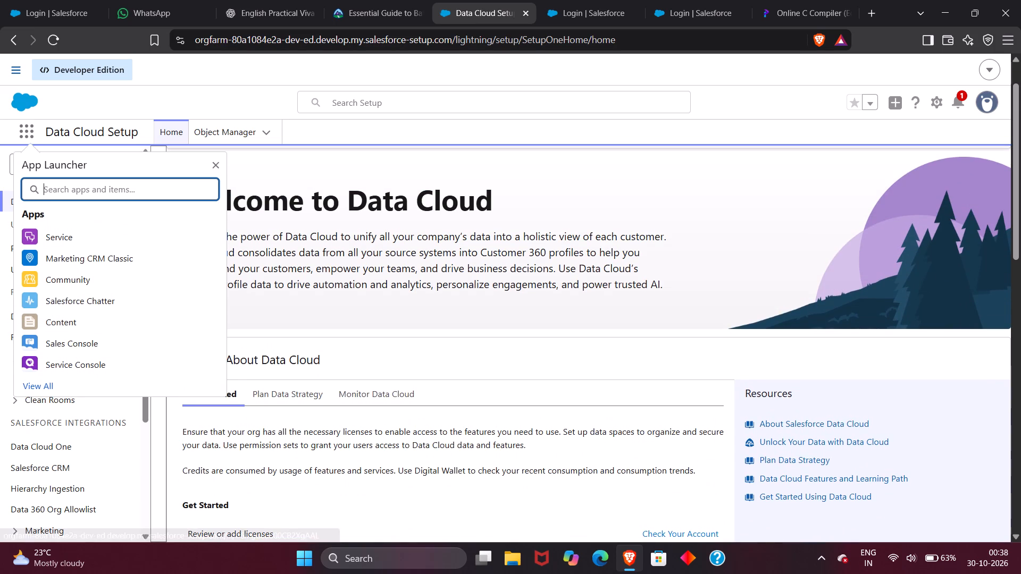
pyautogui.click(71, 184)
pyautogui.write('data')
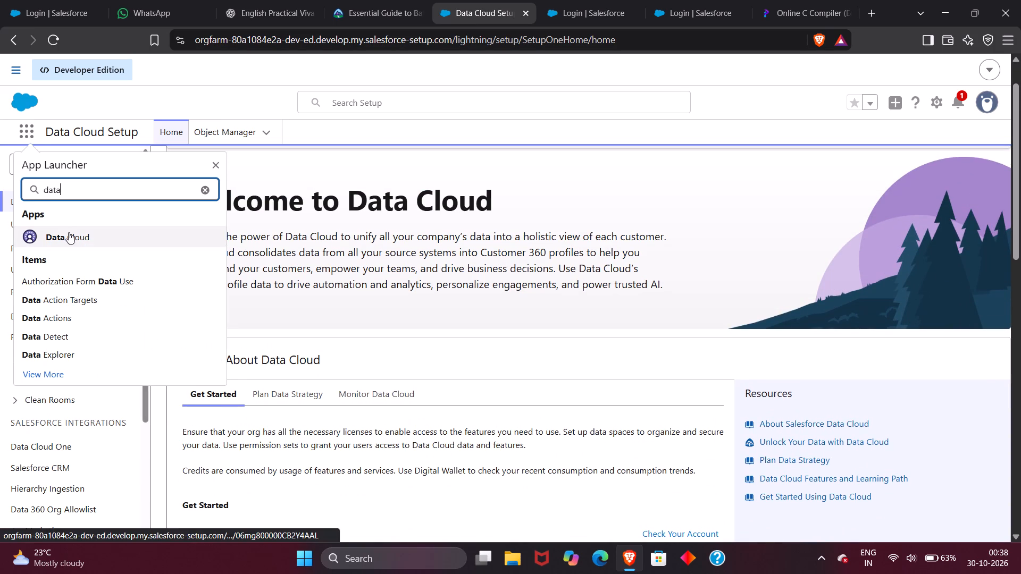
pyautogui.click(69, 232)
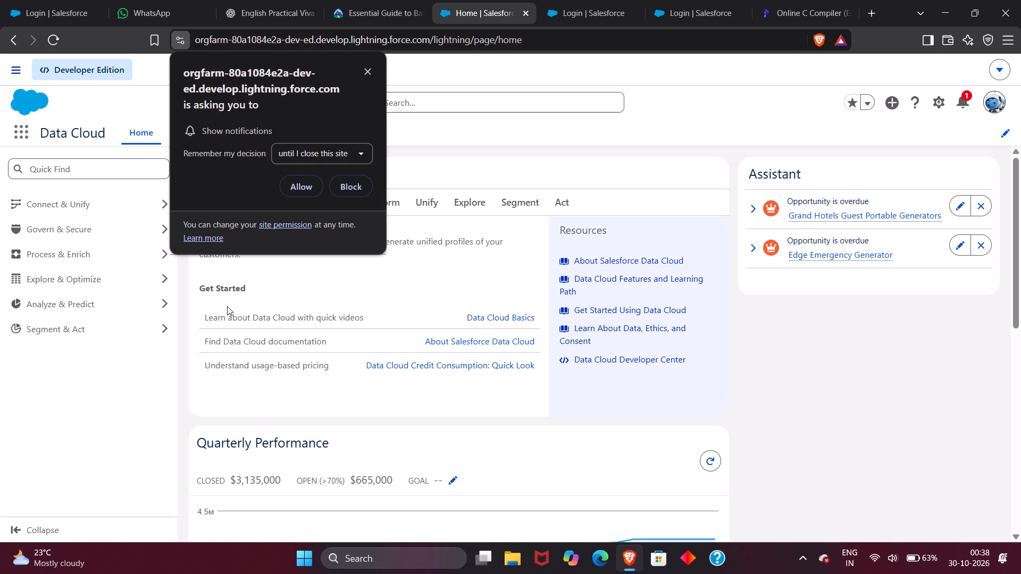
pyautogui.click(318, 191)
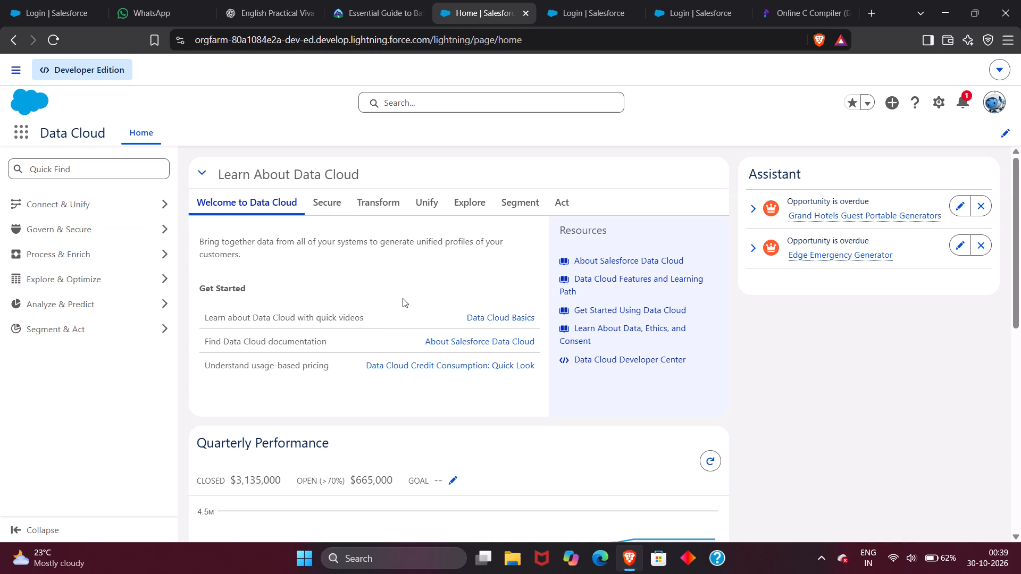
# Open the Data Streams list from the Connect & Unify section.
pyautogui.hscroll(1, 436, 252)
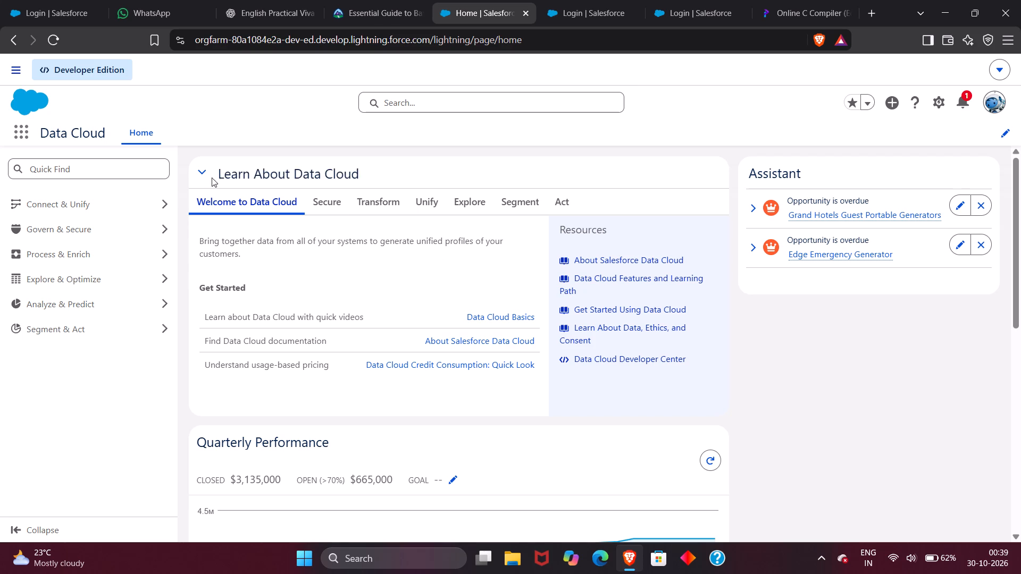
pyautogui.click(113, 210)
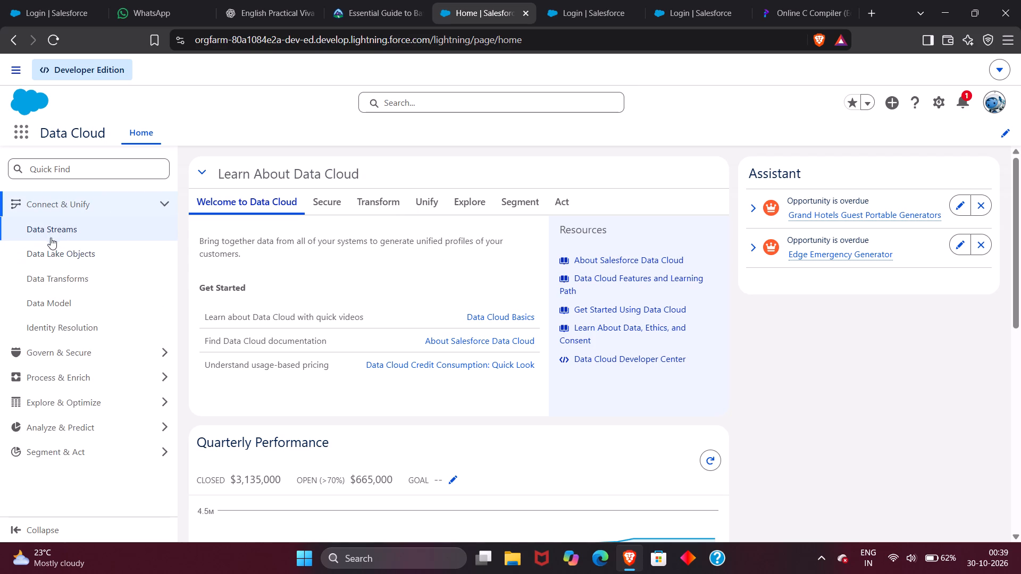
pyautogui.click(57, 231)
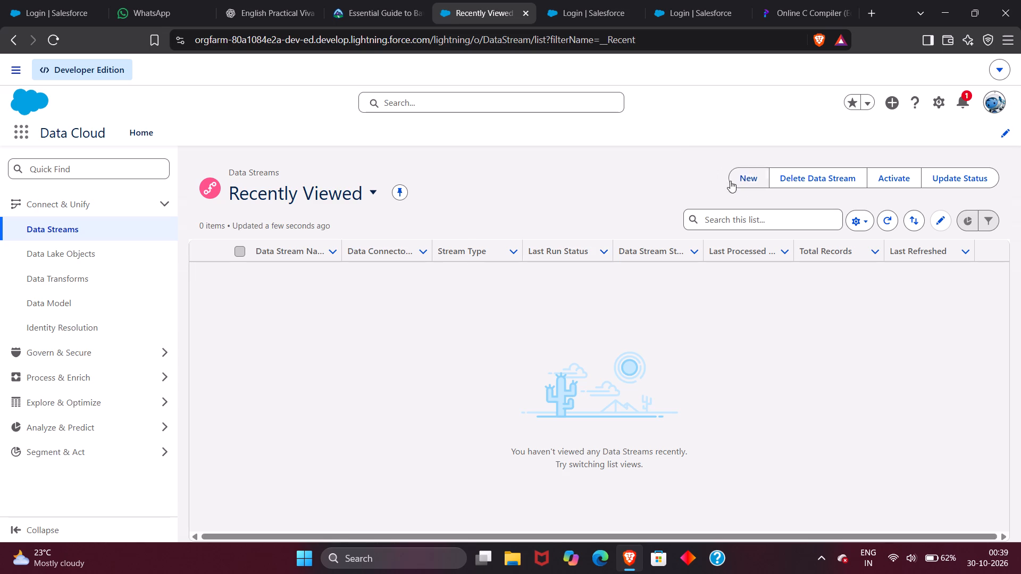
# Examine the connected sources, other sources and connectors offered for a new data stream, and close the selection without choosing one.
pyautogui.click(754, 184)
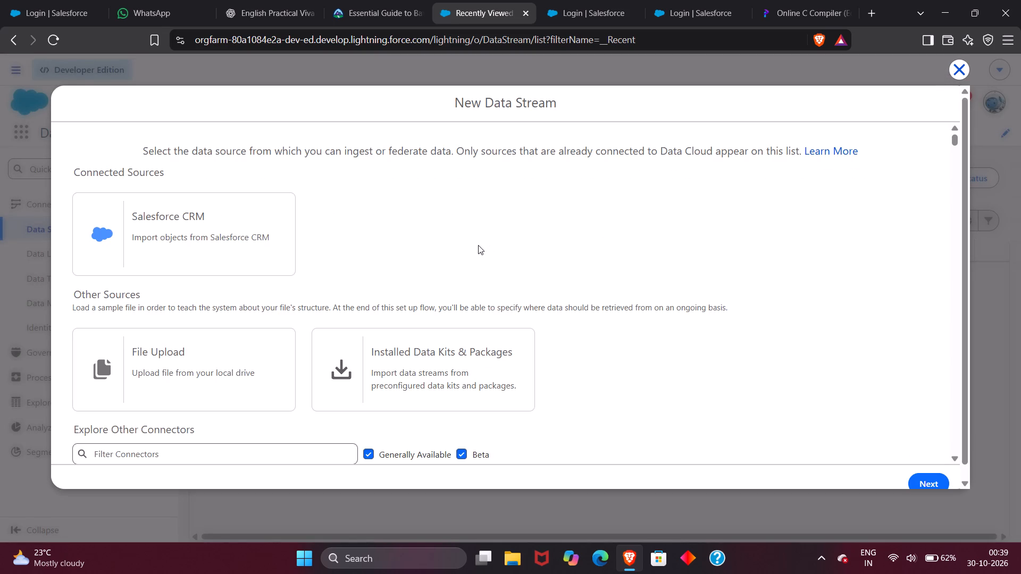
pyautogui.scroll(-1, 478, 245)
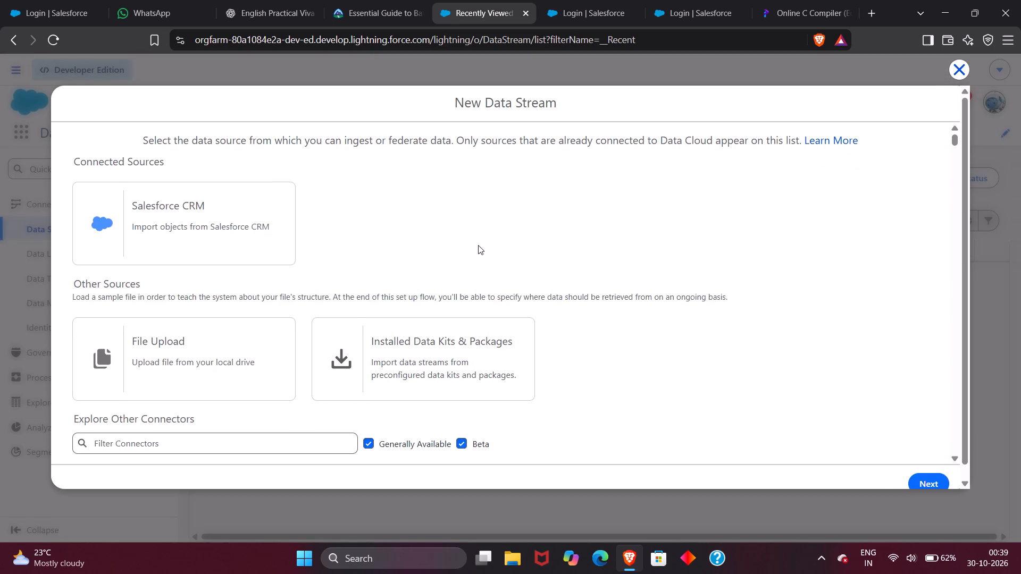
pyautogui.scroll(-4, 478, 245)
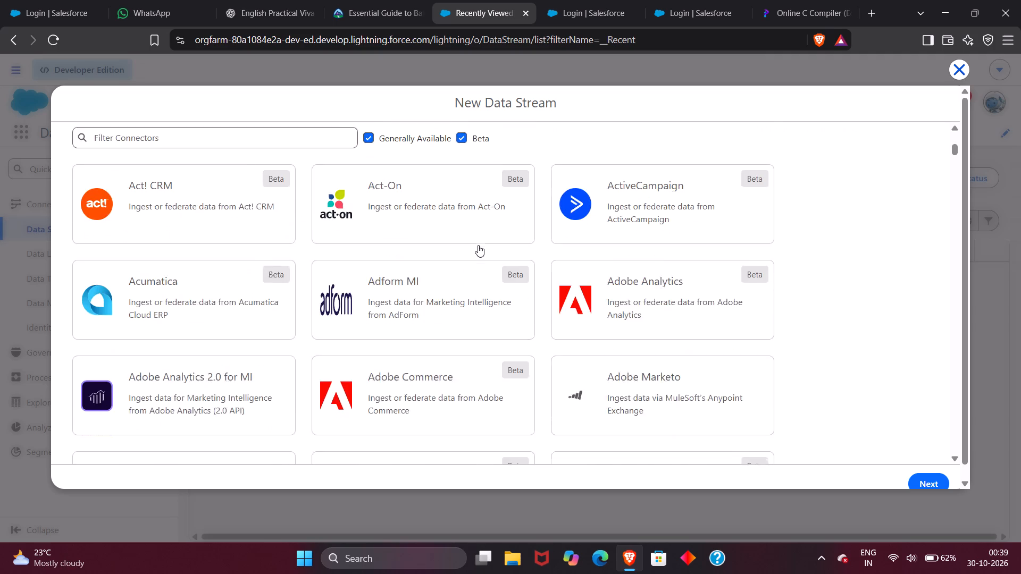
pyautogui.scroll(-10, 478, 245)
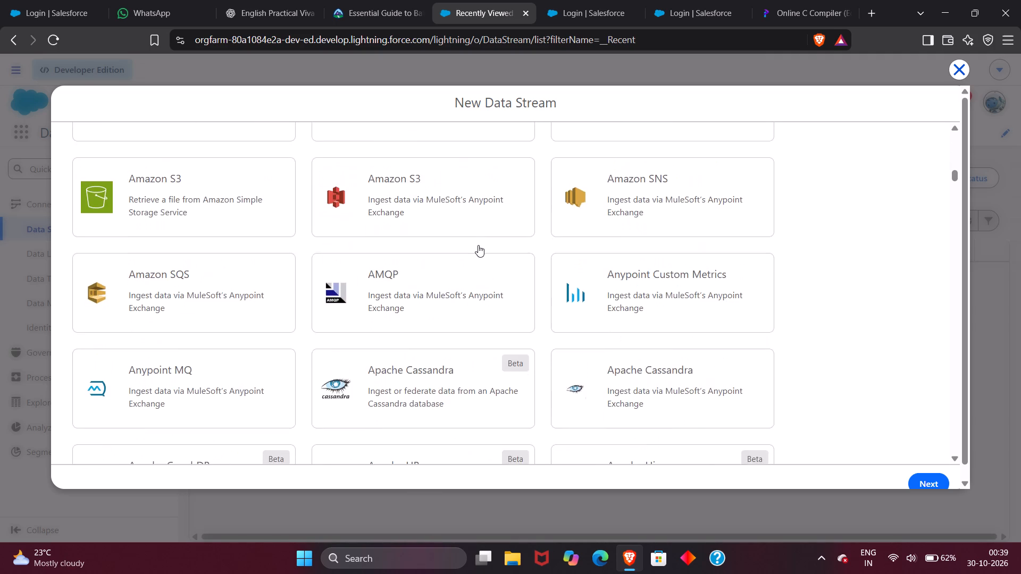
pyautogui.scroll(-4, 478, 245)
pyautogui.scroll(4, 478, 245)
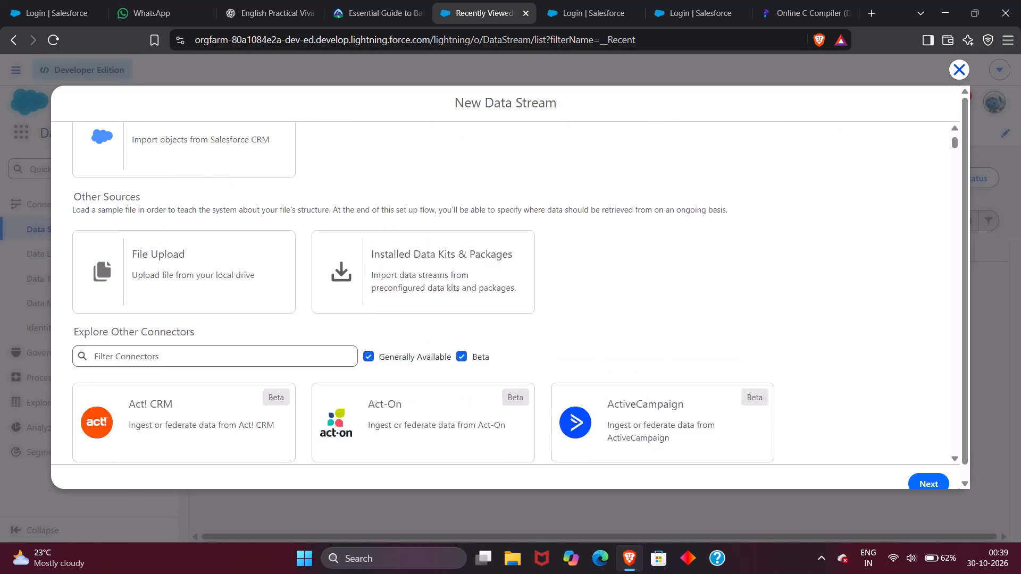
pyautogui.scroll(10, 478, 245)
pyautogui.hscroll(1, 414, 382)
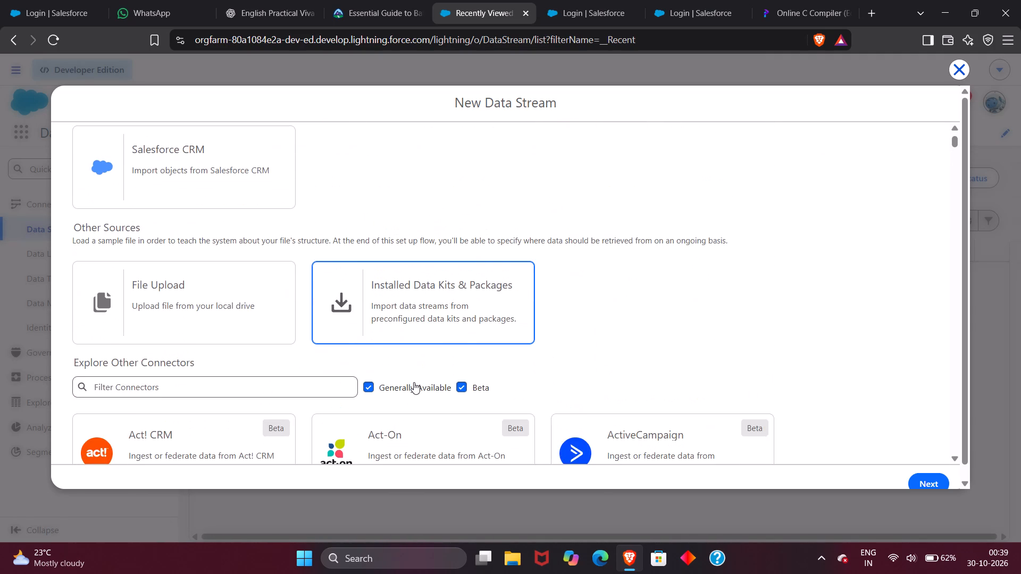
pyautogui.hscroll(1, 414, 382)
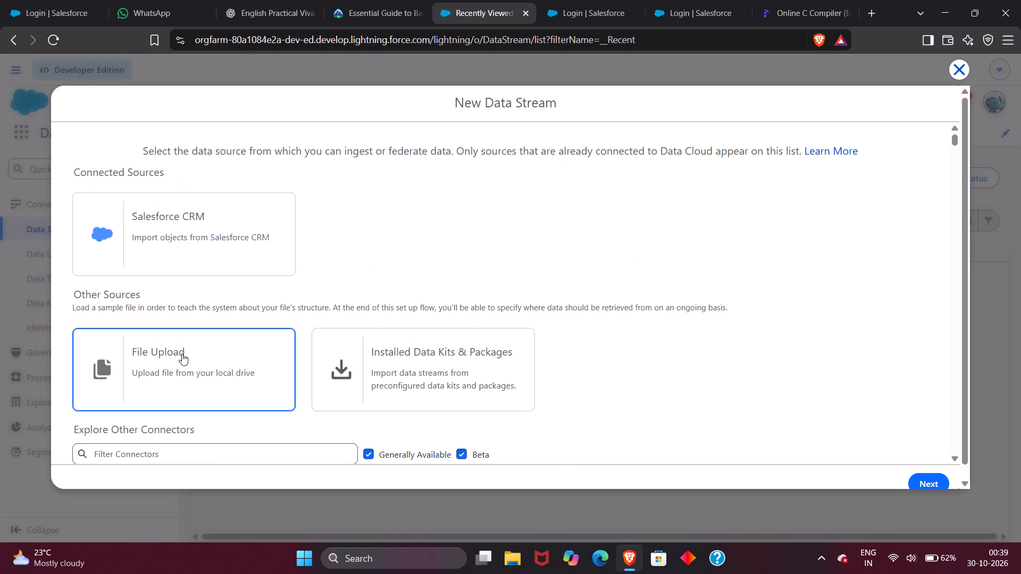
pyautogui.hscroll(1, 230, 403)
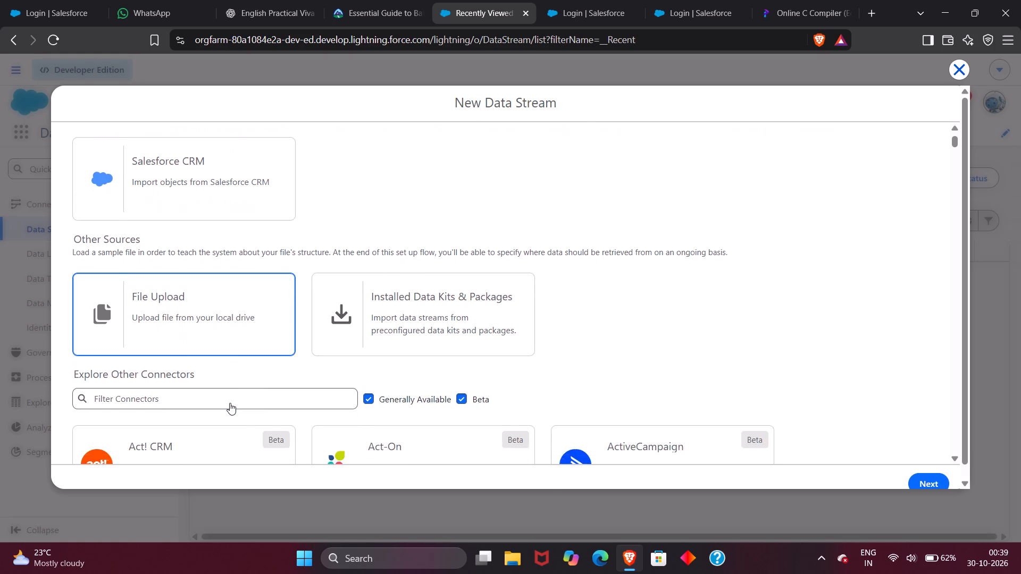
pyautogui.hscroll(1, 230, 403)
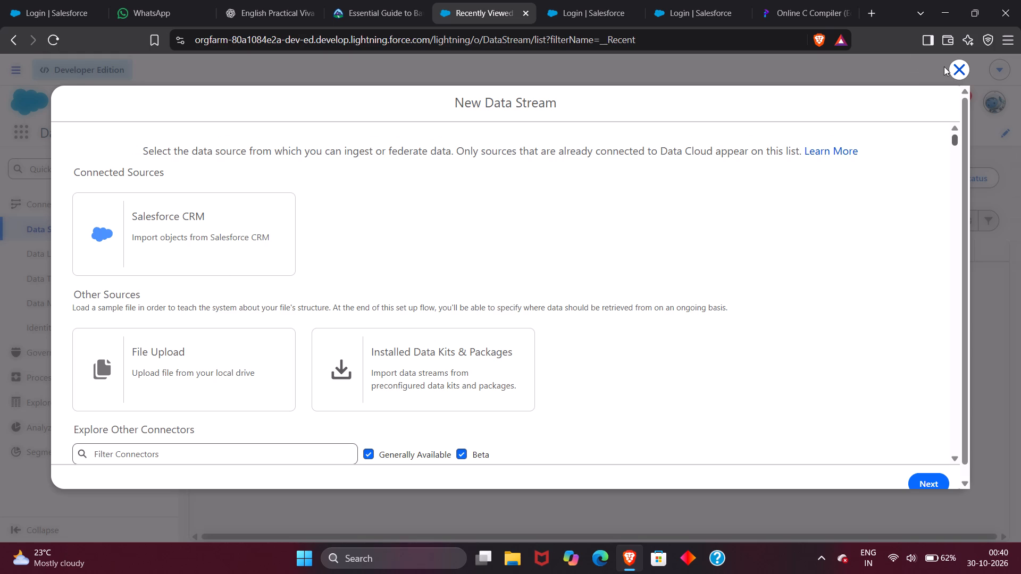
pyautogui.click(958, 71)
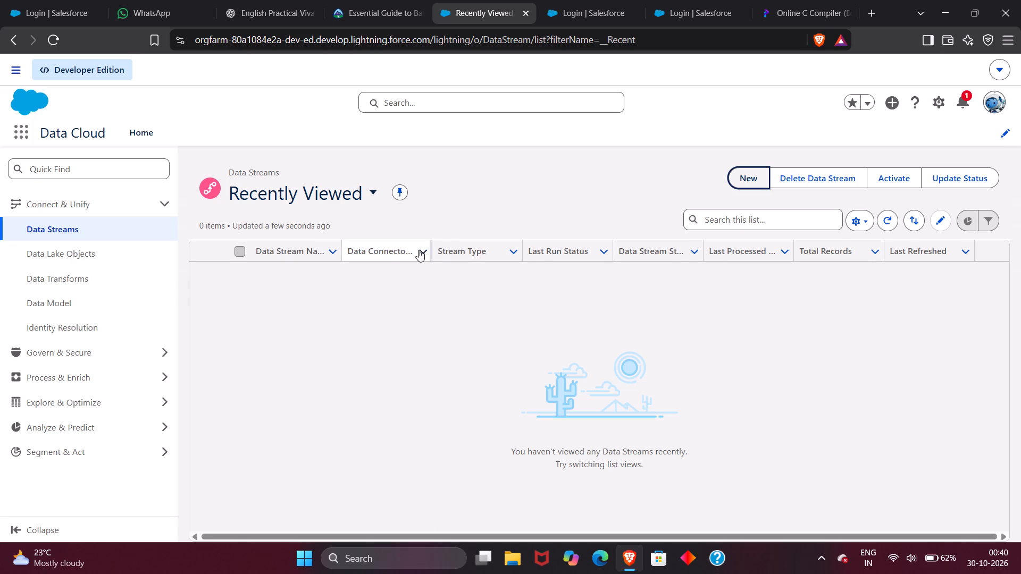
# Sort the data streams list by Data Stream Name and open that column's text display options.
pyautogui.click(316, 250)
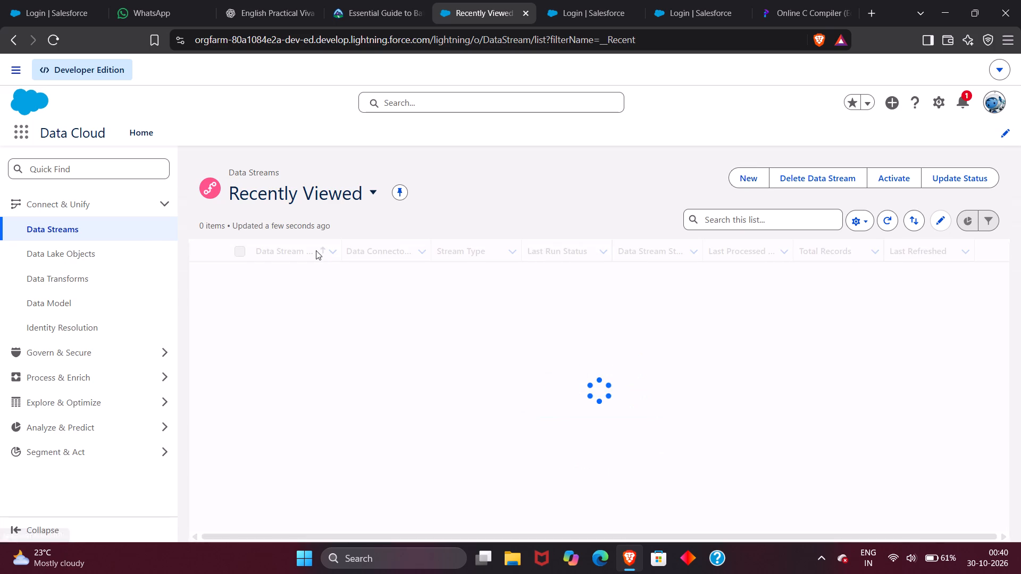
pyautogui.click(332, 254)
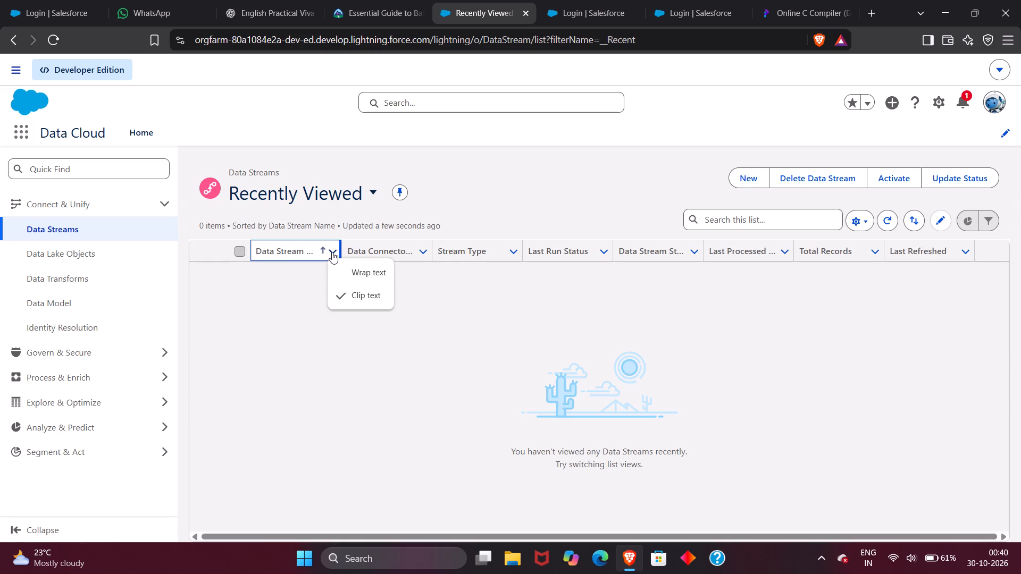
# Dismiss the navigation tips popup and start a new data stream with Salesforce CRM as its source.
pyautogui.click(743, 174)
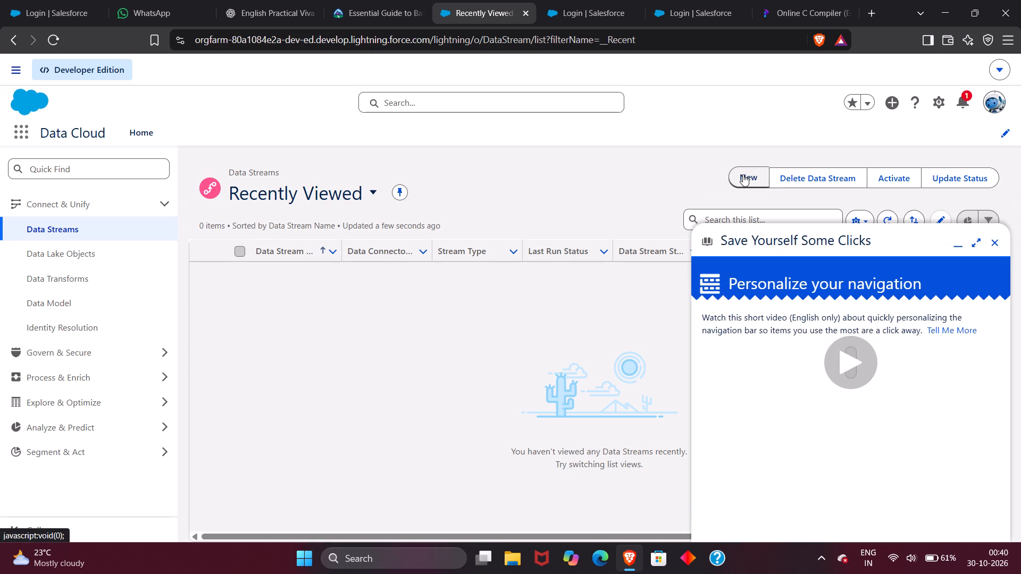
pyautogui.click(997, 240)
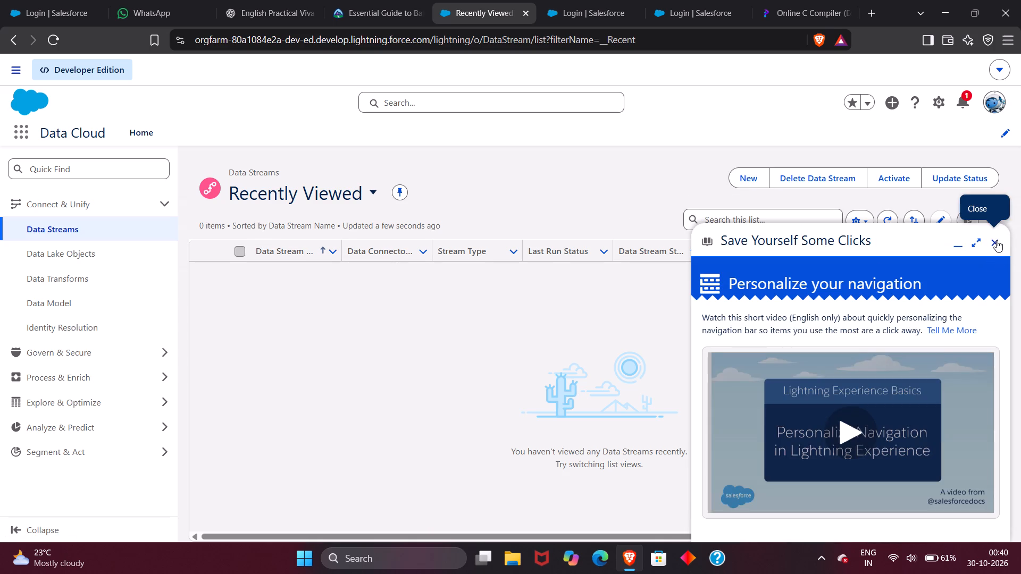
pyautogui.click(754, 183)
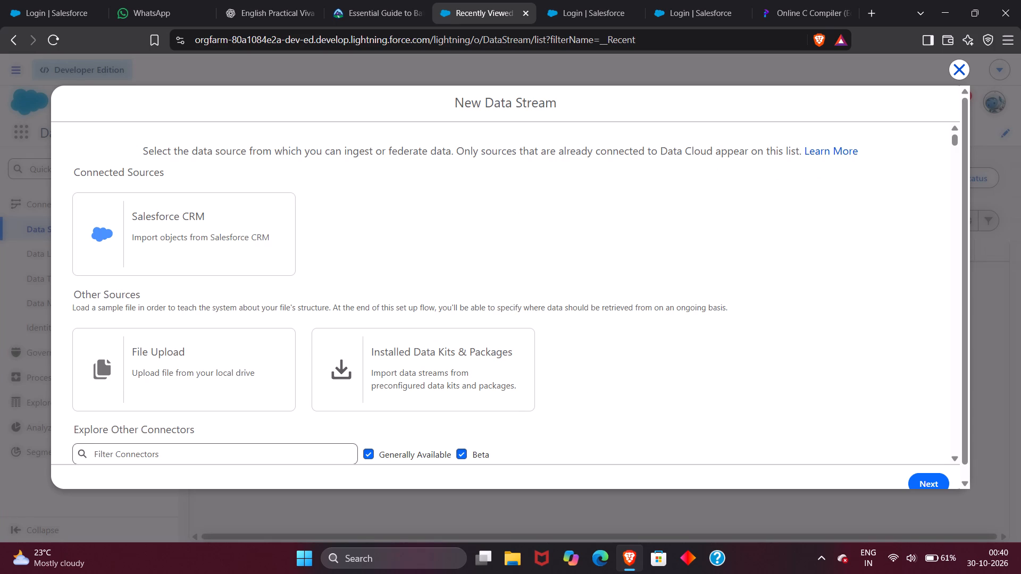
pyautogui.click(249, 230)
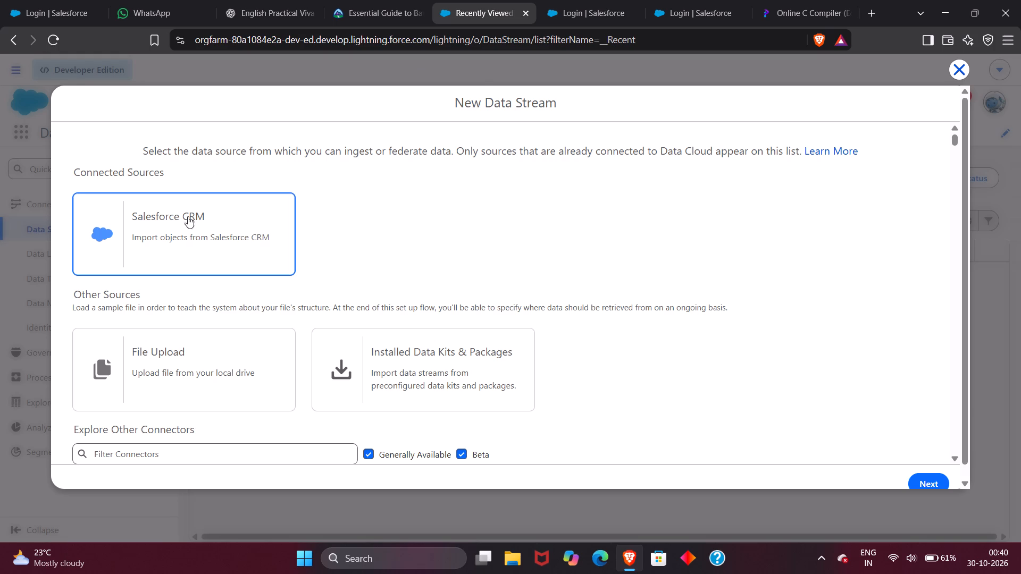
pyautogui.scroll(-1, 447, 269)
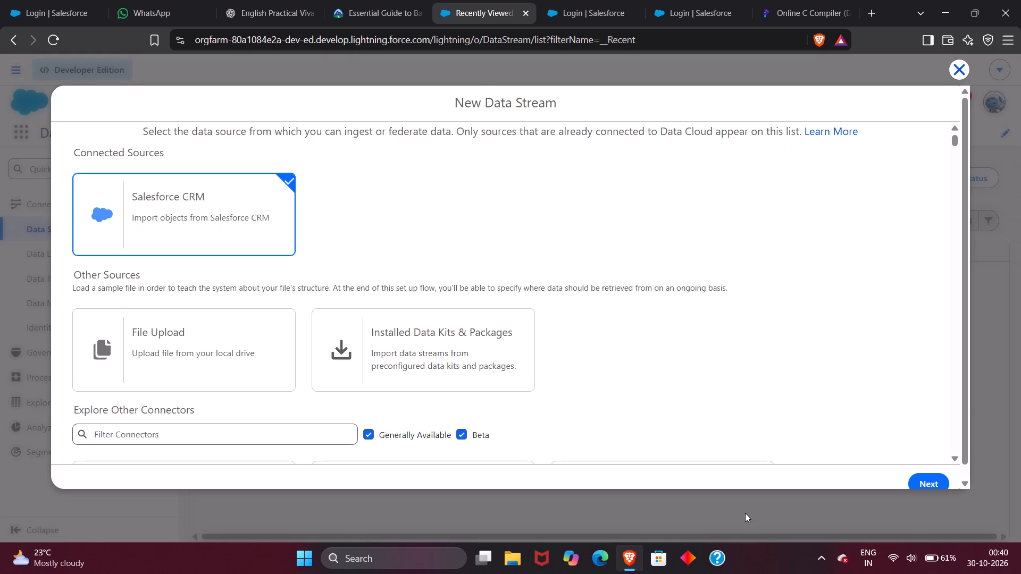
pyautogui.click(928, 480)
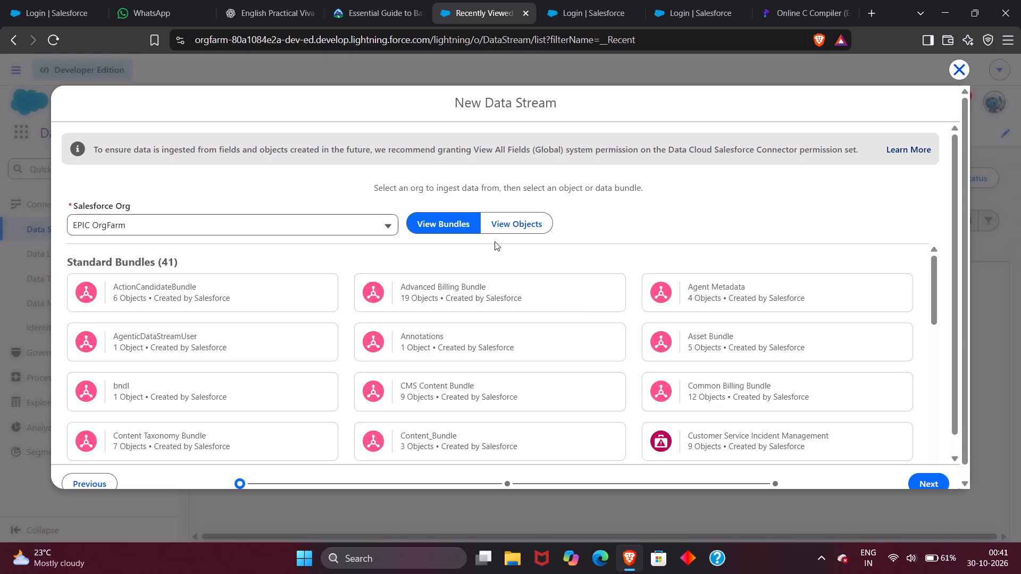
# Open the Salesforce Org choices for the new data stream.
pyautogui.click(359, 237)
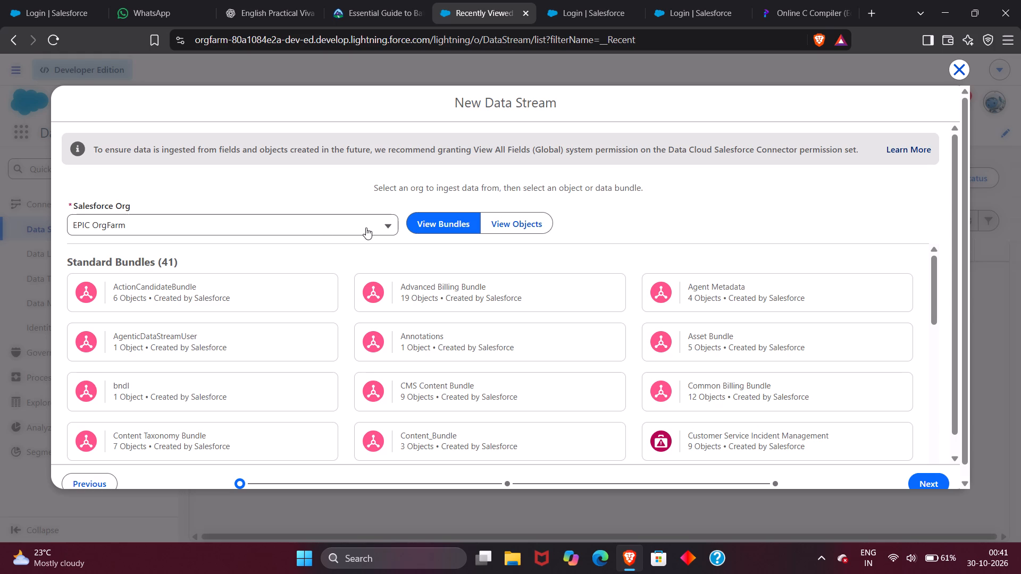
pyautogui.click(366, 227)
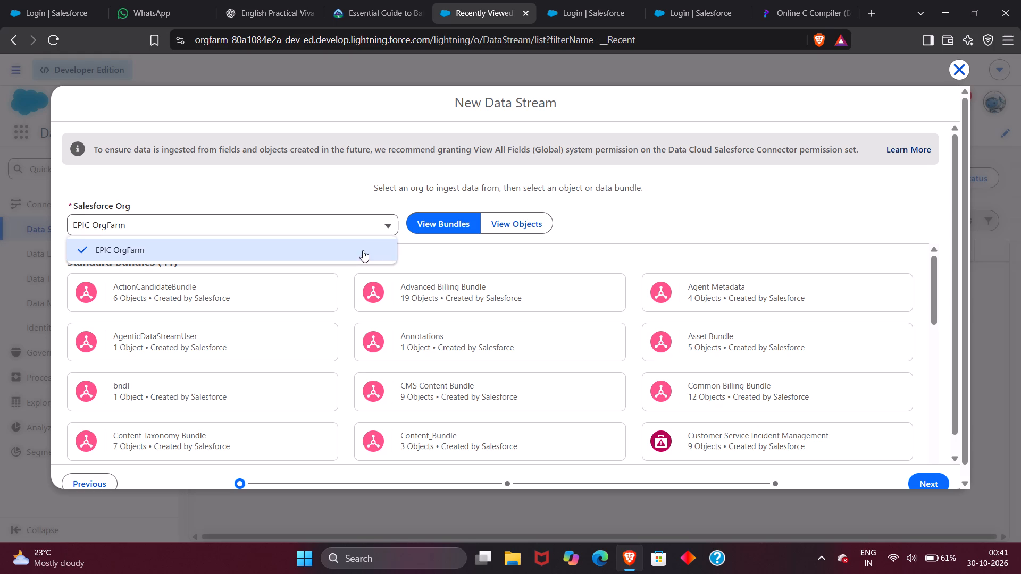
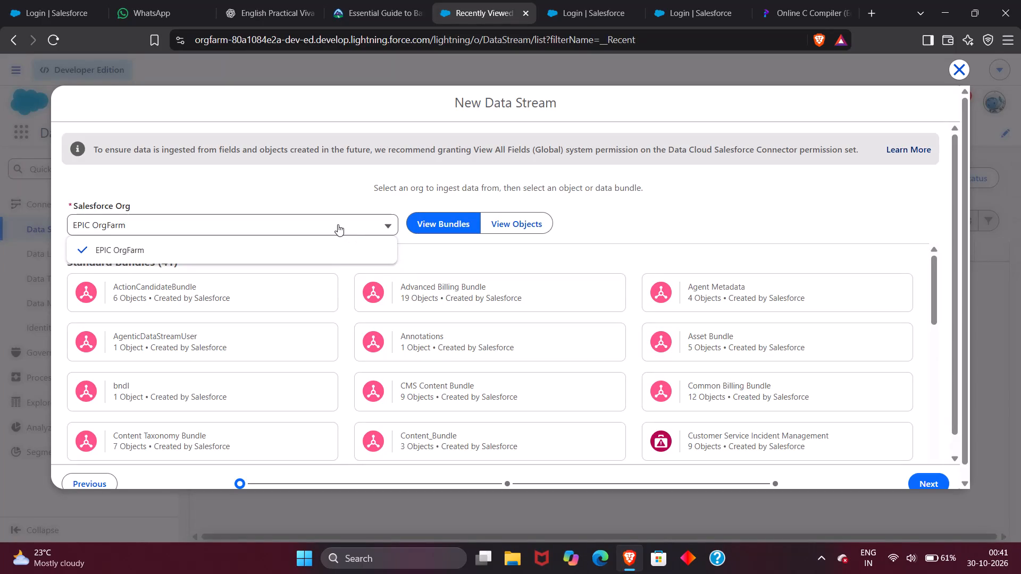
# Keep EPIC OrgFarm as the Salesforce org and examine the standard data bundles available for the new data stream.
pyautogui.click(338, 224)
pyautogui.click(306, 218)
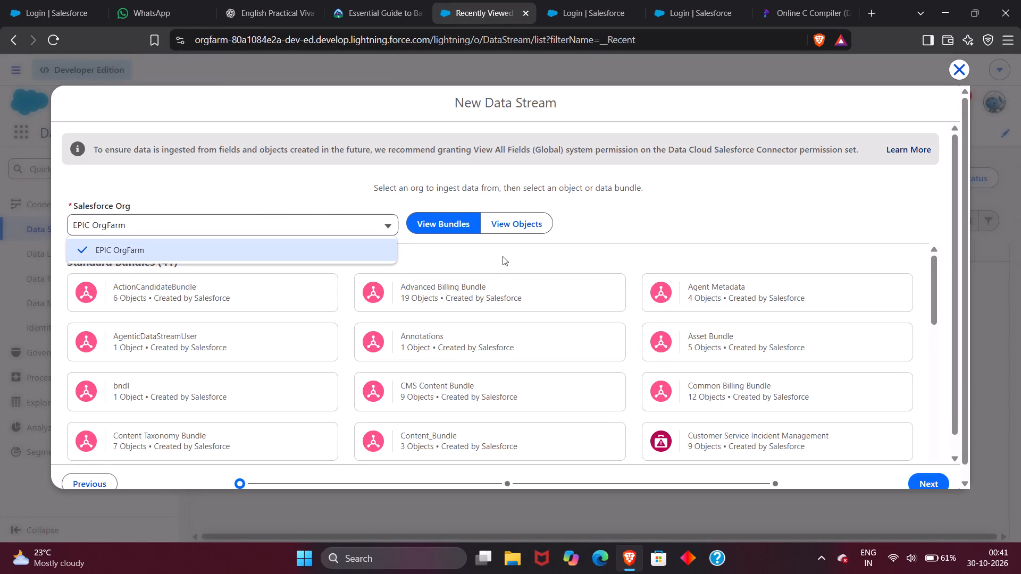
pyautogui.click(429, 241)
pyautogui.scroll(-1, 427, 224)
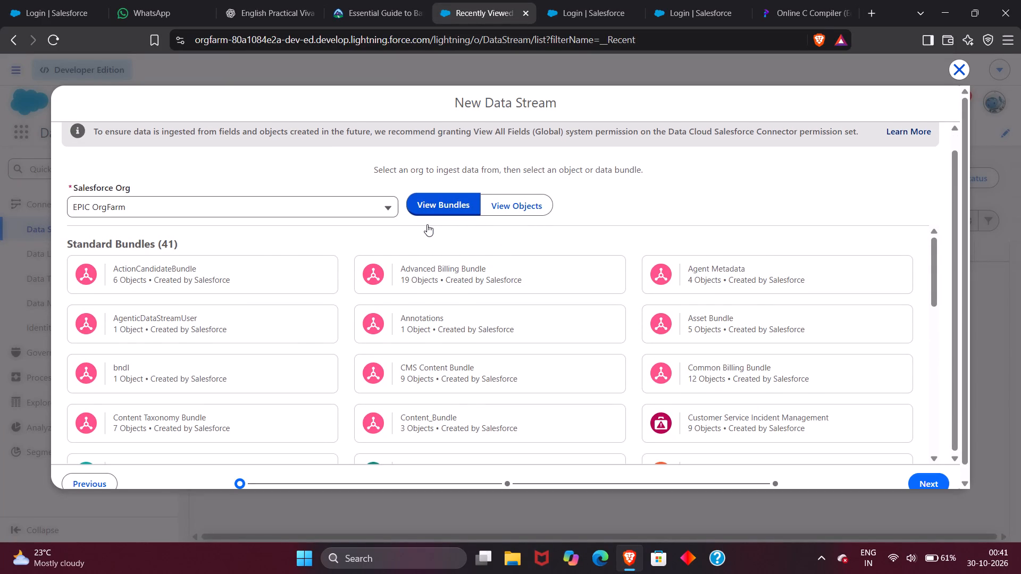
pyautogui.scroll(-2, 427, 224)
pyautogui.scroll(-2, 553, 324)
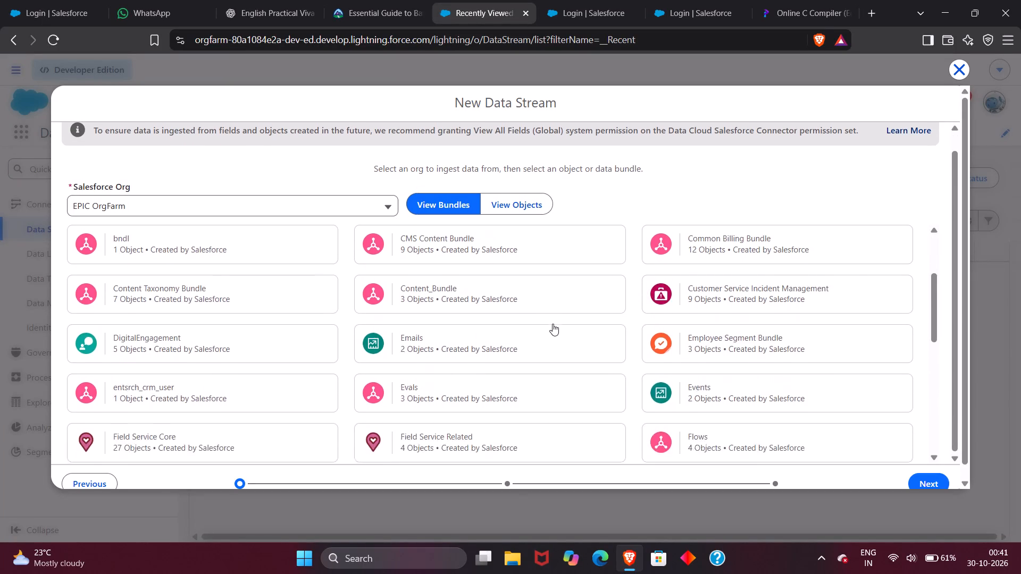
pyautogui.scroll(-9, 553, 324)
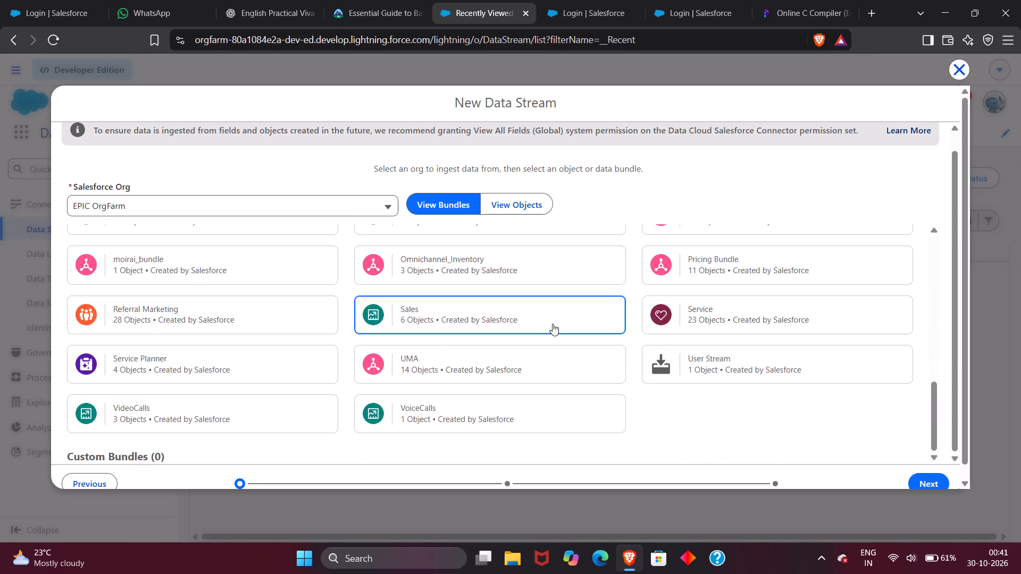
pyautogui.scroll(-1, 553, 324)
pyautogui.scroll(2, 553, 324)
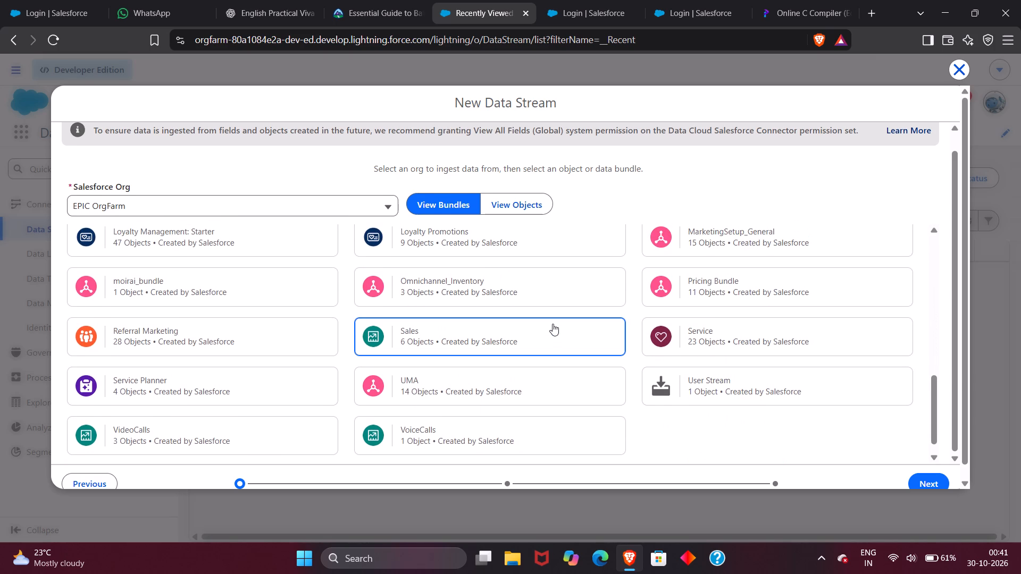
pyautogui.scroll(4, 553, 324)
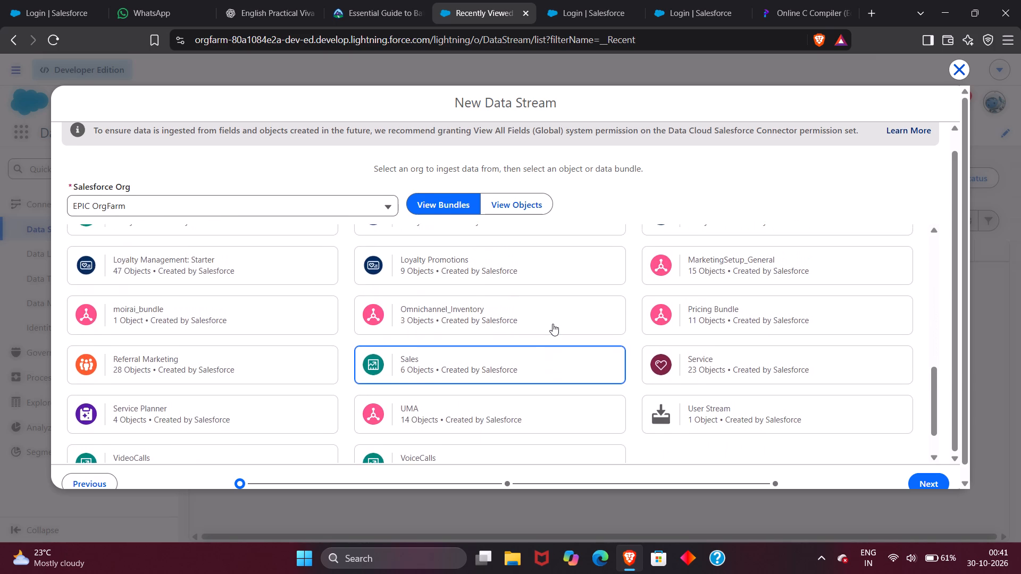
pyautogui.scroll(2, 553, 324)
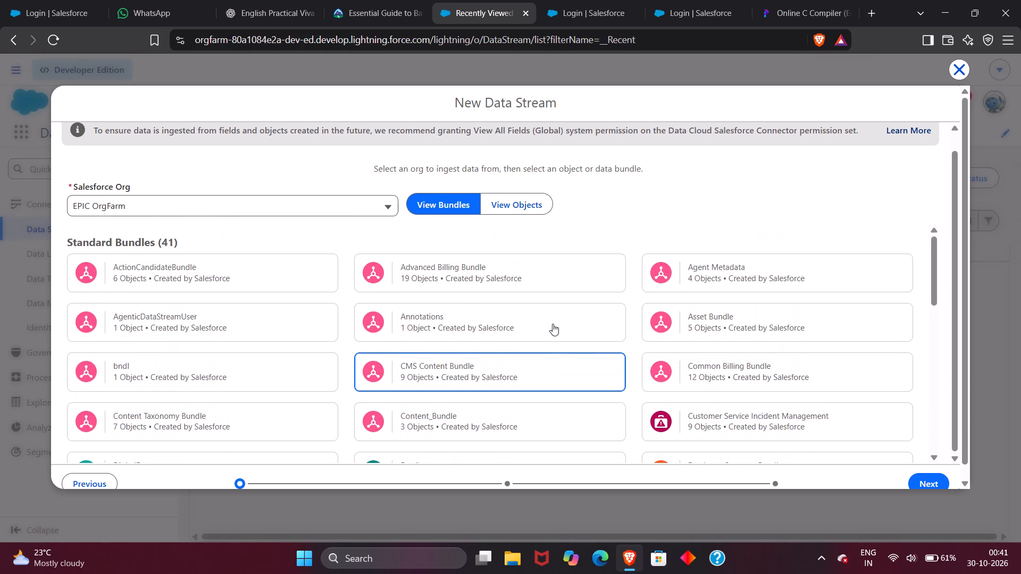
pyautogui.scroll(4, 553, 324)
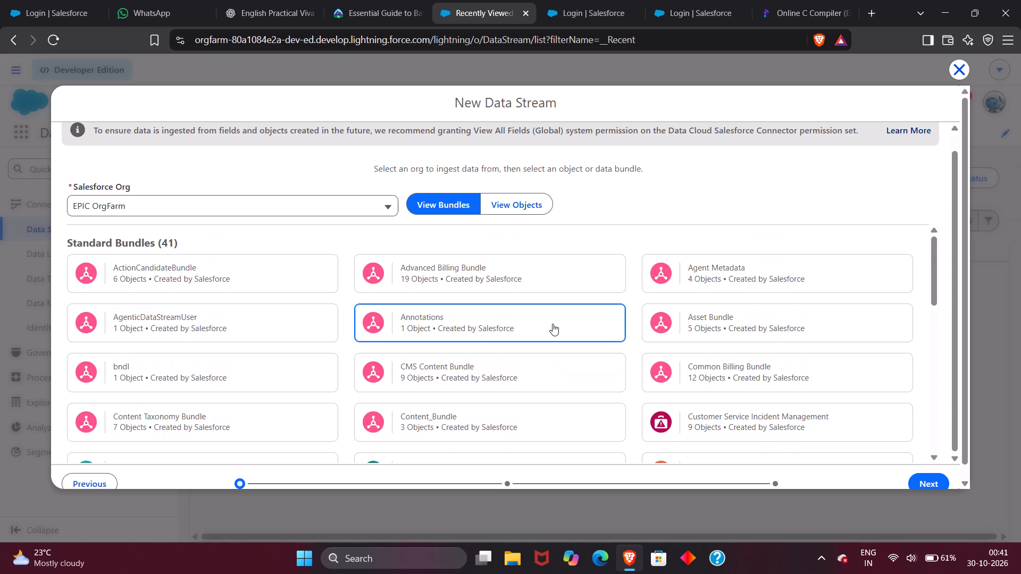
pyautogui.scroll(1, 553, 324)
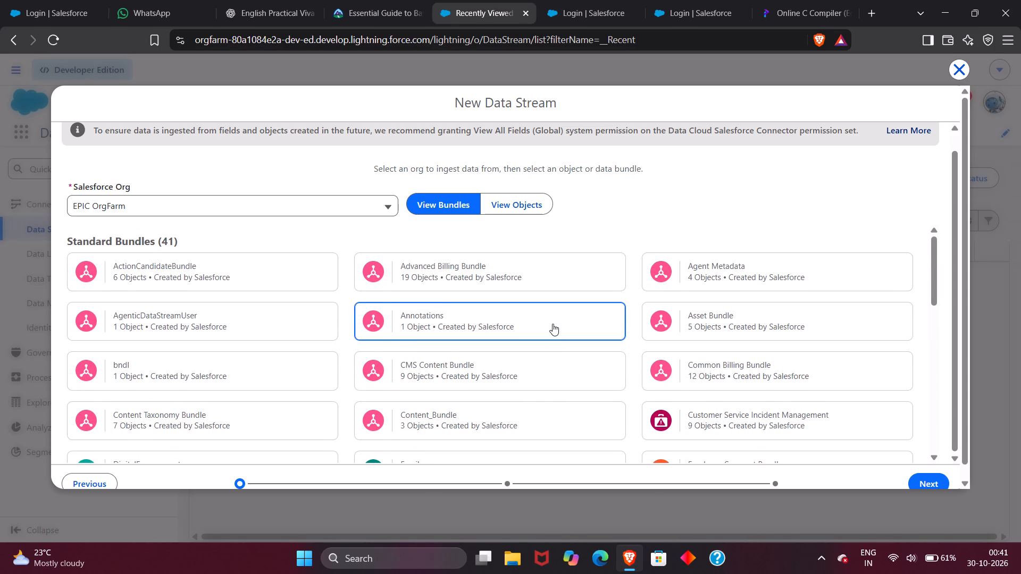
pyautogui.scroll(-4, 553, 324)
pyautogui.scroll(-3, 595, 370)
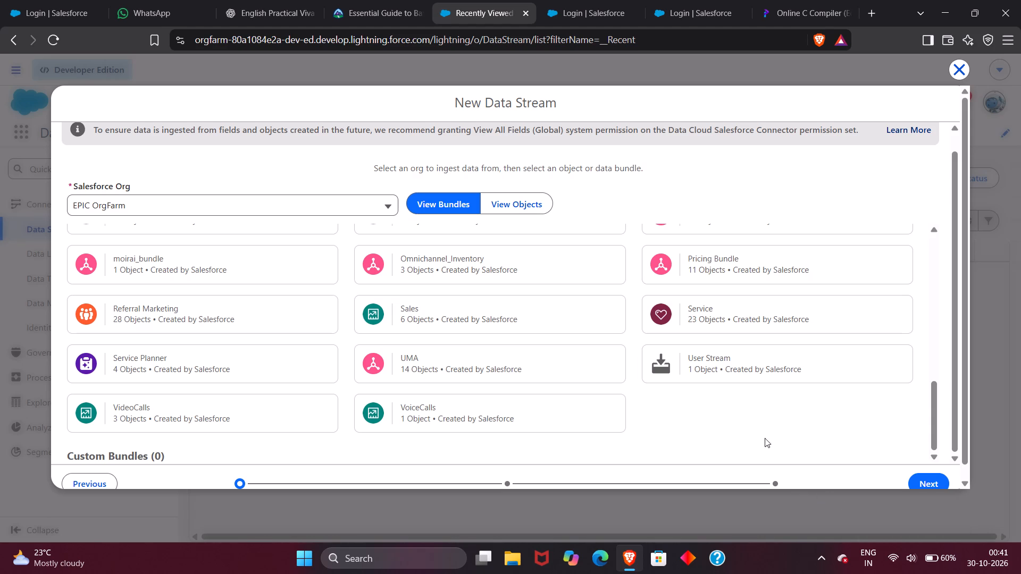
pyautogui.scroll(8, 587, 253)
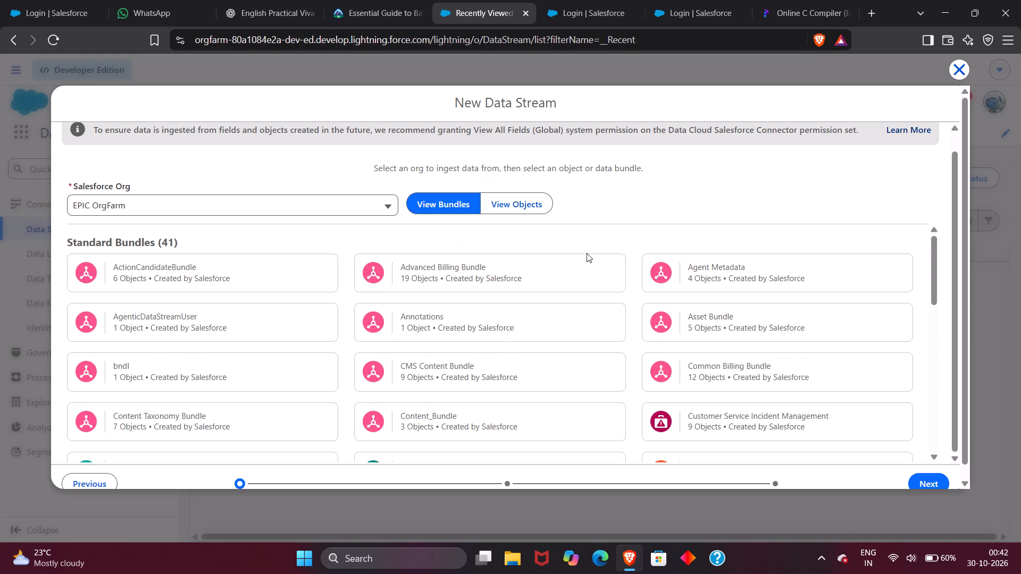
# Switch from data bundles to individual Salesforce objects and search them for "account".
pyautogui.click(523, 202)
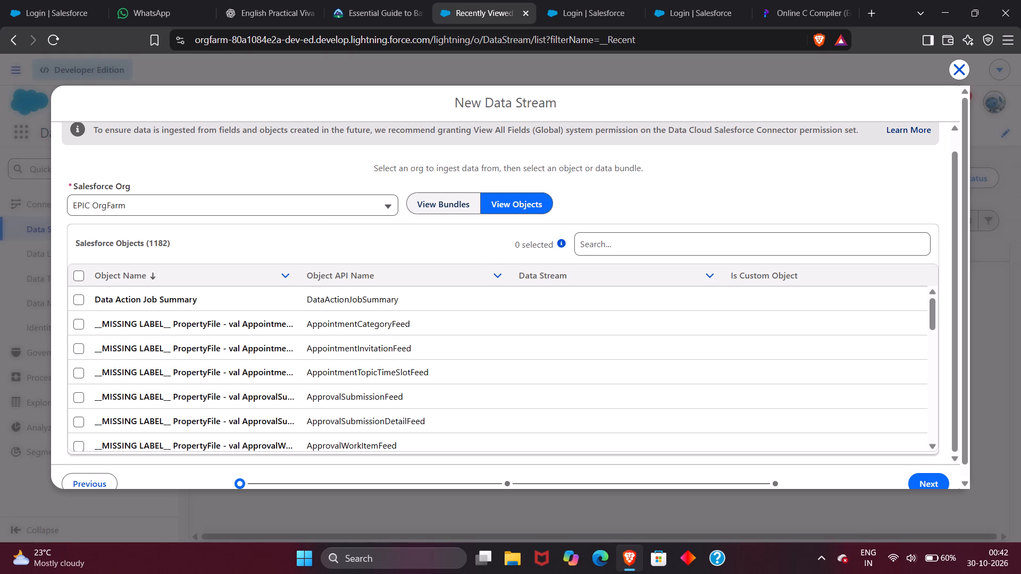
pyautogui.click(609, 238)
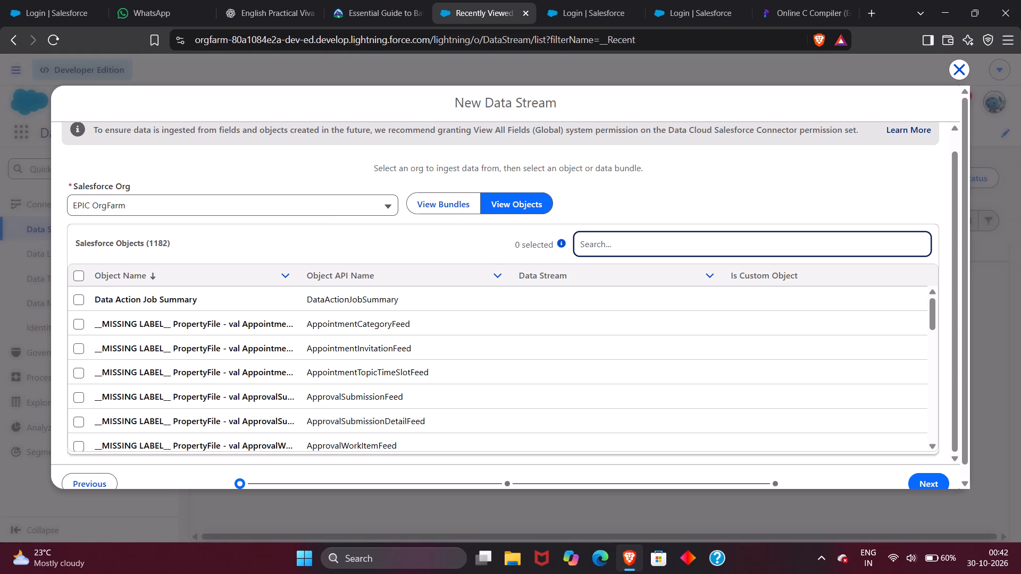
pyautogui.press('a')
pyautogui.write('cc')
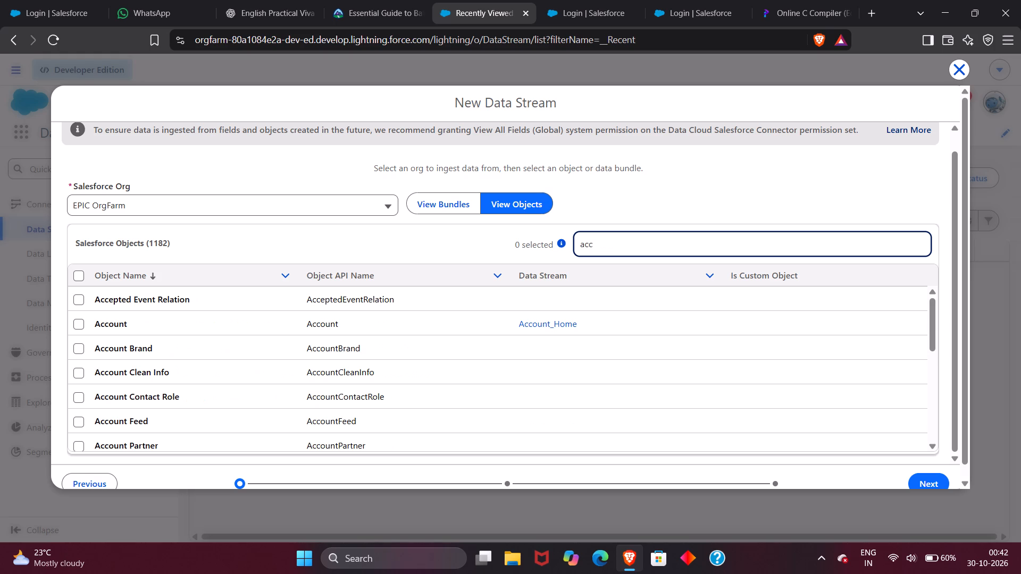
pyautogui.write('ou')
pyautogui.write('nt')
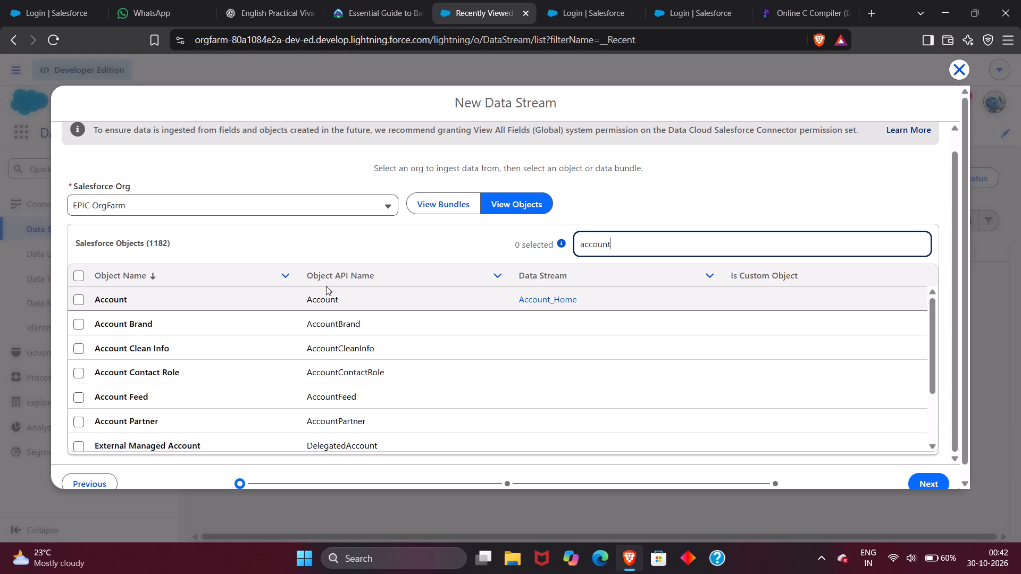
# Switch to the Trailhead unit and read the challenge instructions for creating the data streams and the batch data transform.
pyautogui.click(357, 12)
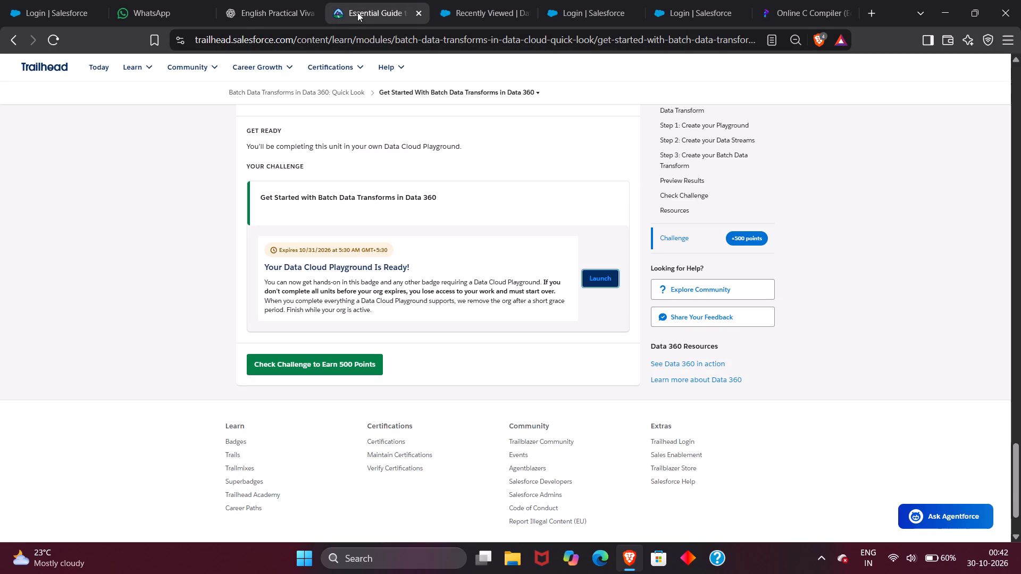
pyautogui.scroll(9, 352, 276)
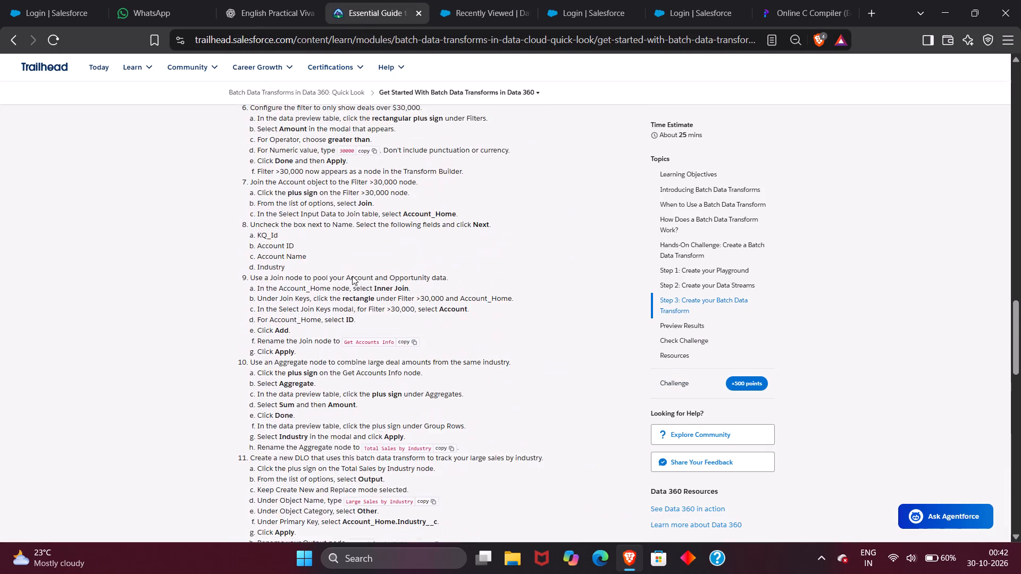
pyautogui.scroll(2, 352, 276)
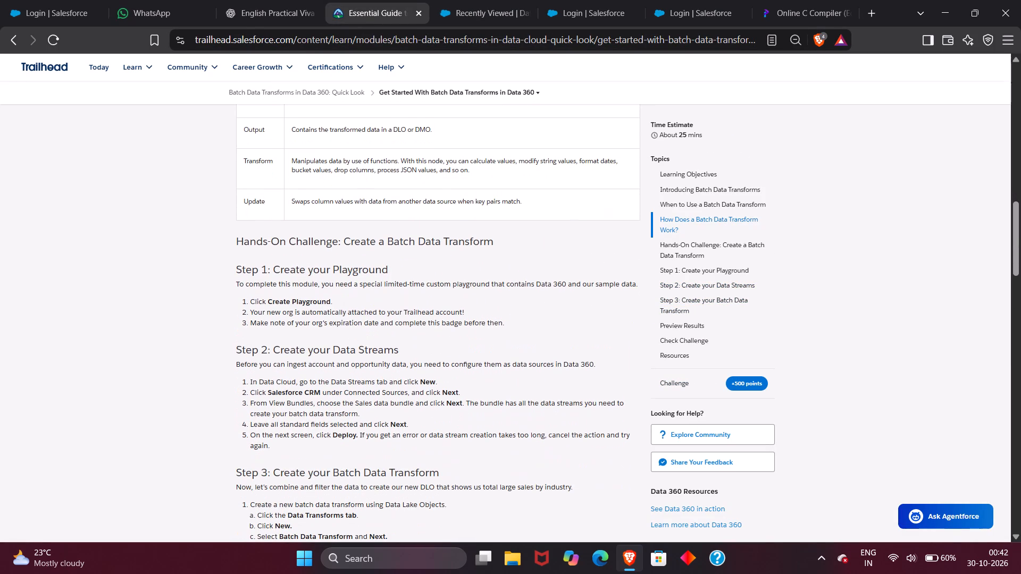
pyautogui.scroll(-1, 352, 276)
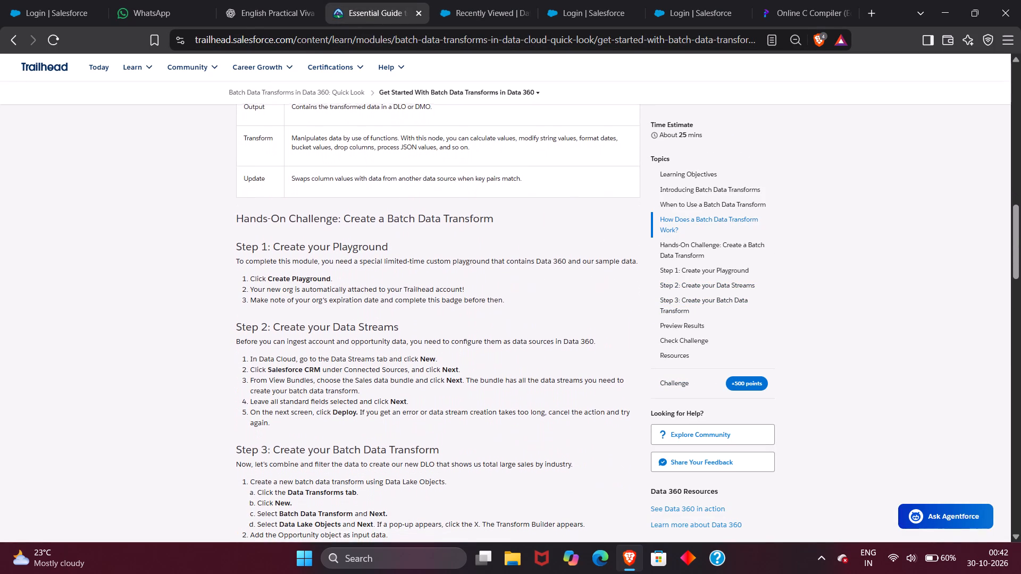
pyautogui.scroll(-1, 352, 276)
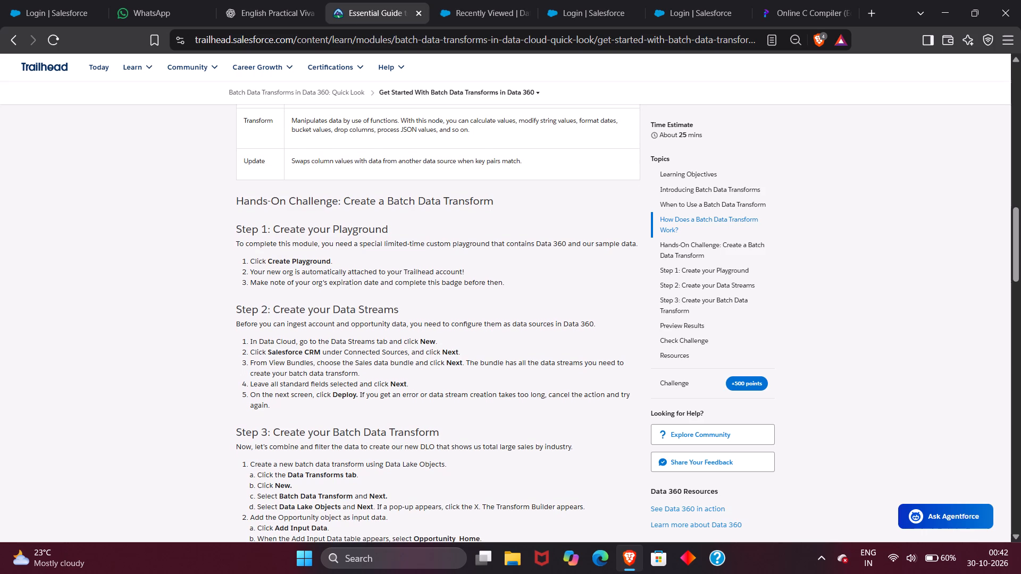
pyautogui.scroll(-2, 251, 369)
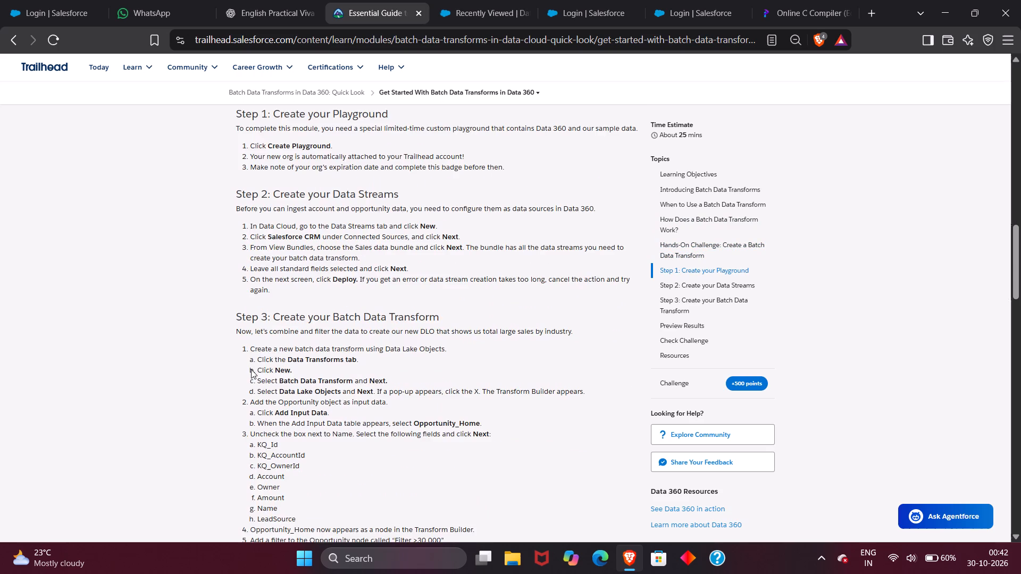
pyautogui.scroll(-1, 251, 369)
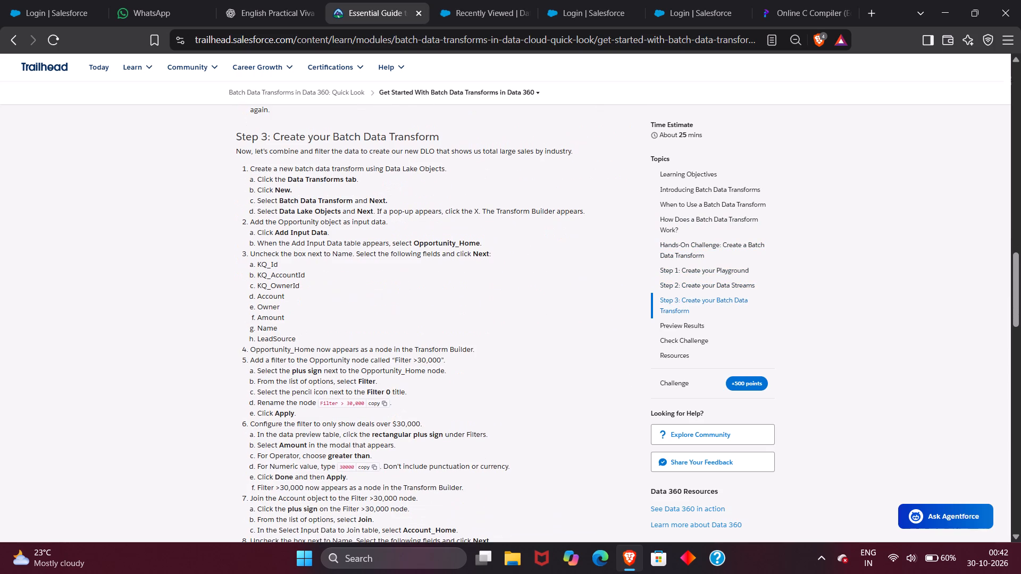
pyautogui.scroll(-1, 322, 290)
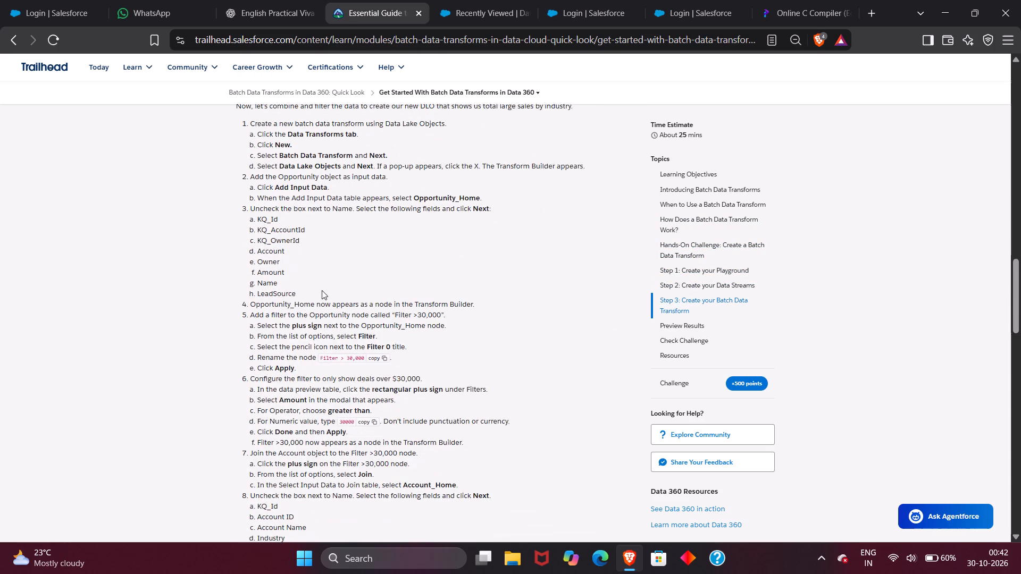
pyautogui.scroll(-2, 322, 290)
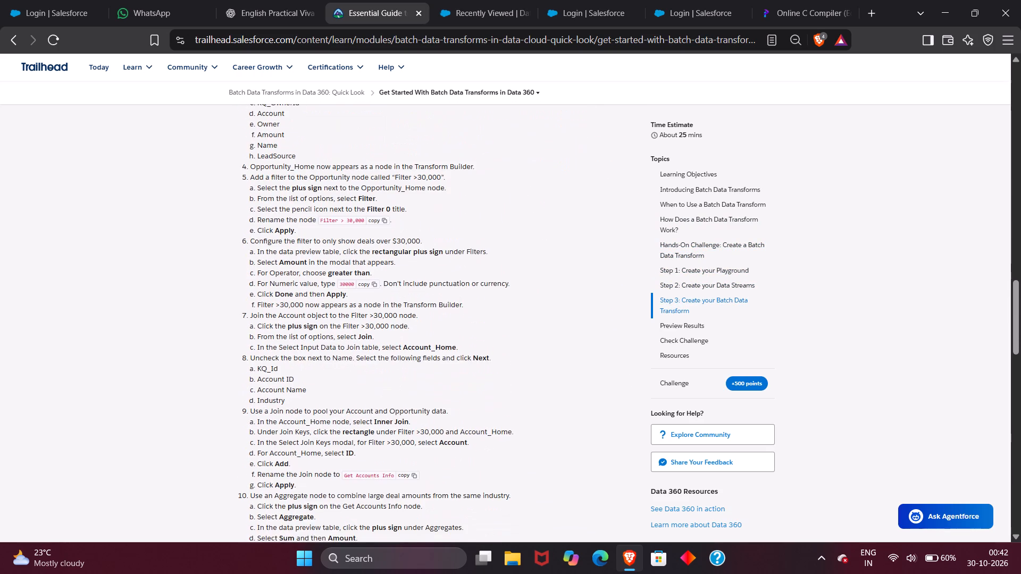
pyautogui.scroll(-1, 322, 290)
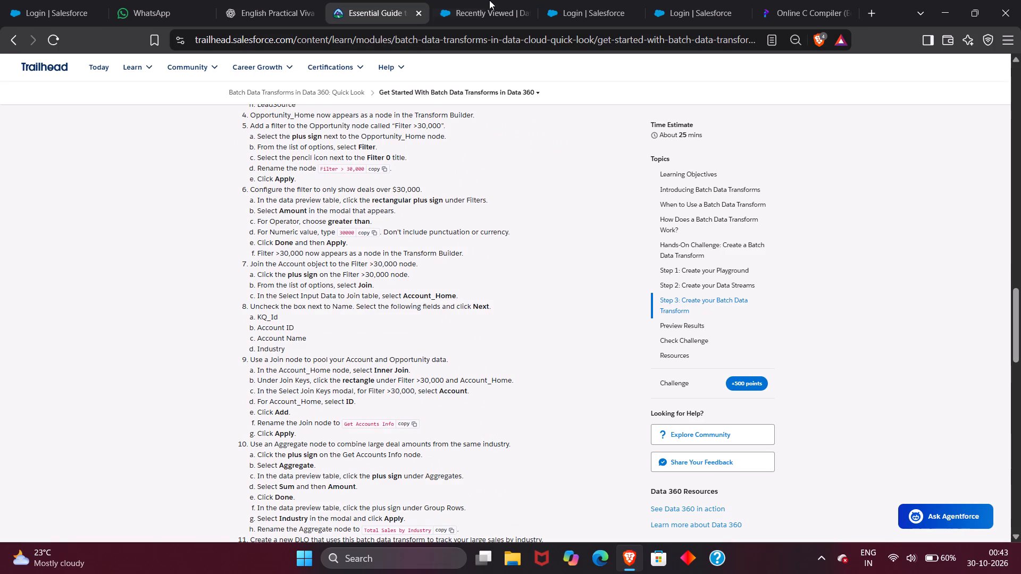
# Return to the new data stream, select the Account object and continue to its details.
pyautogui.click(477, 3)
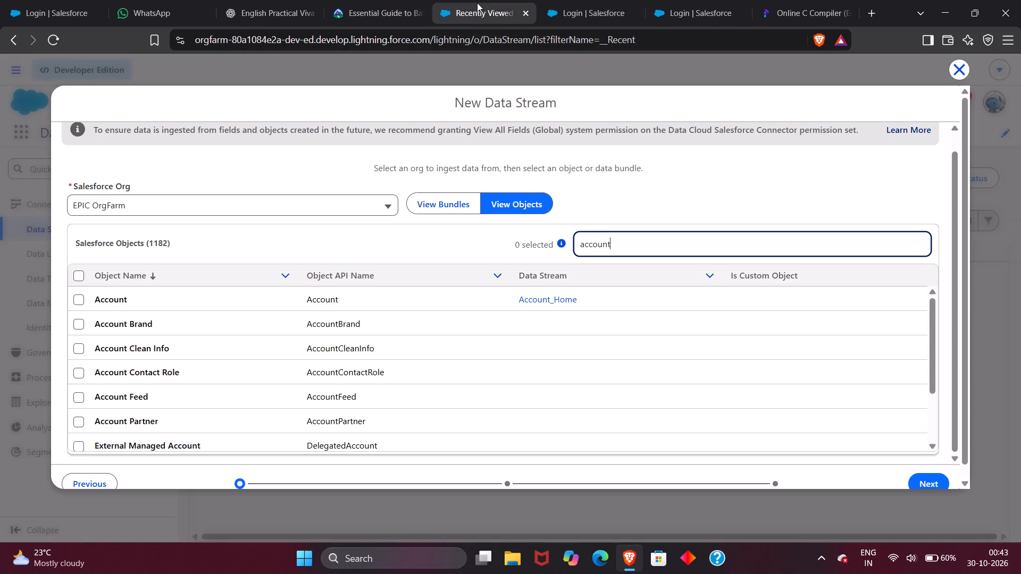
pyautogui.click(227, 290)
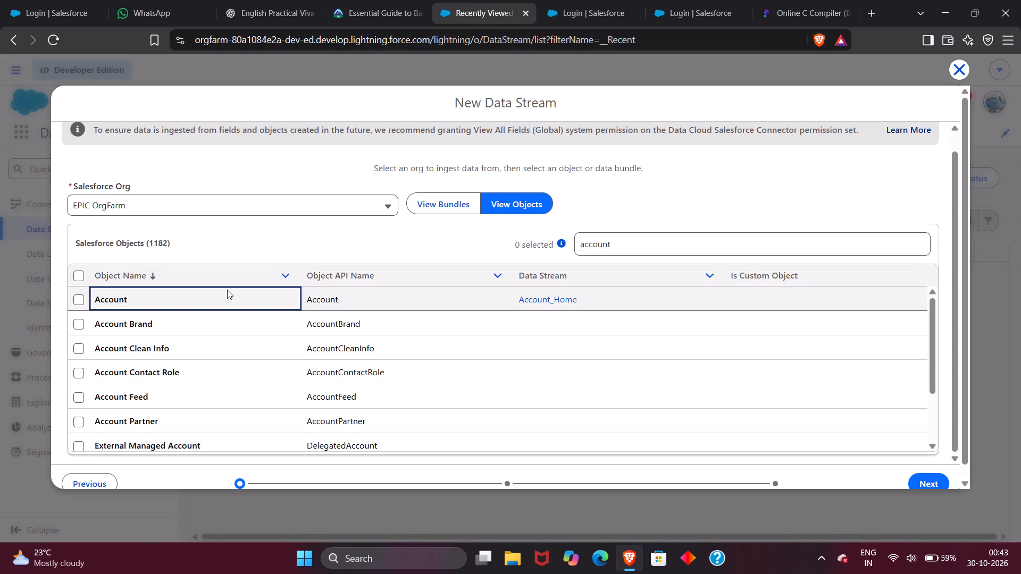
pyautogui.click(80, 299)
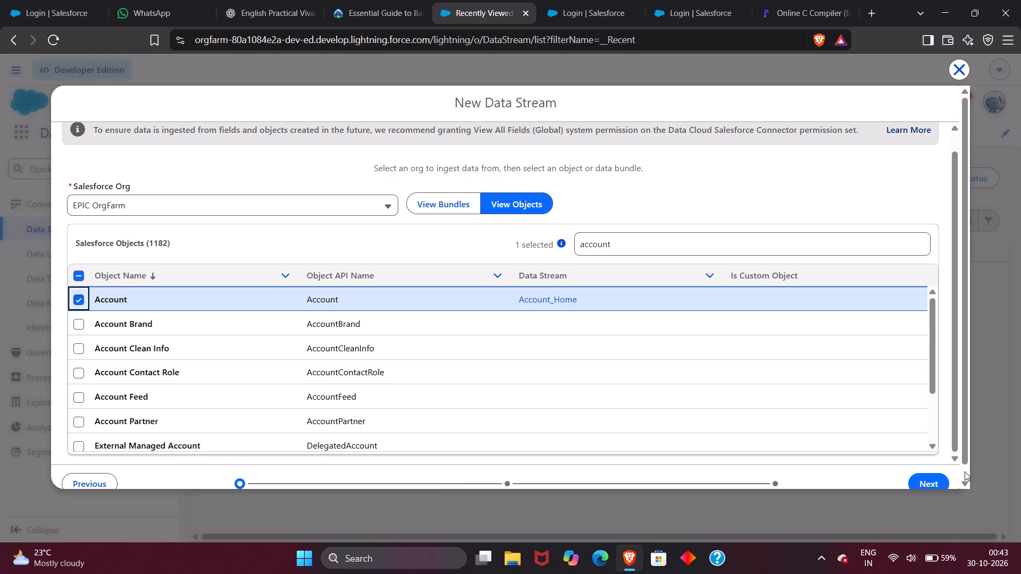
pyautogui.click(938, 480)
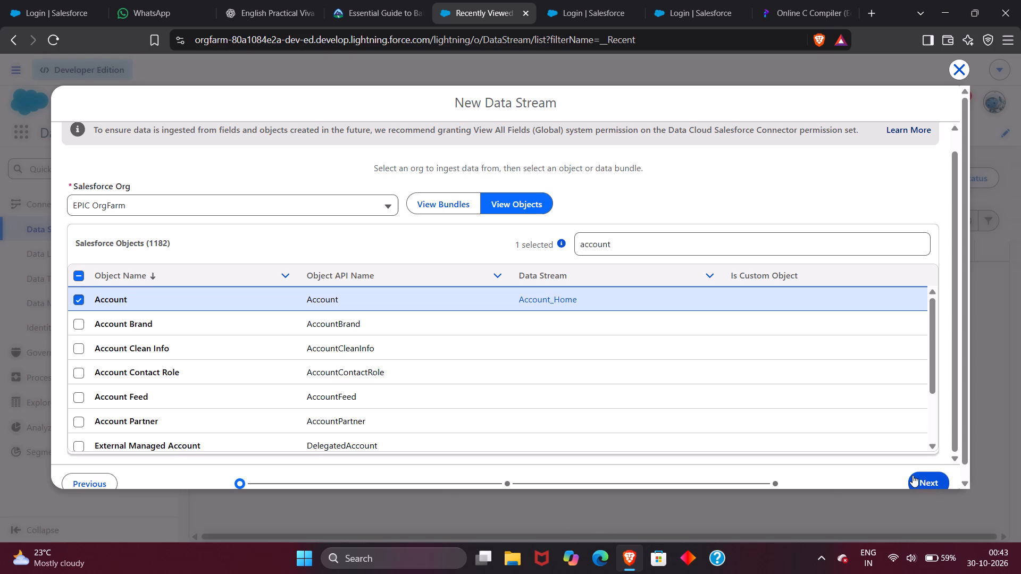
pyautogui.click(913, 475)
pyautogui.scroll(-4, 757, 340)
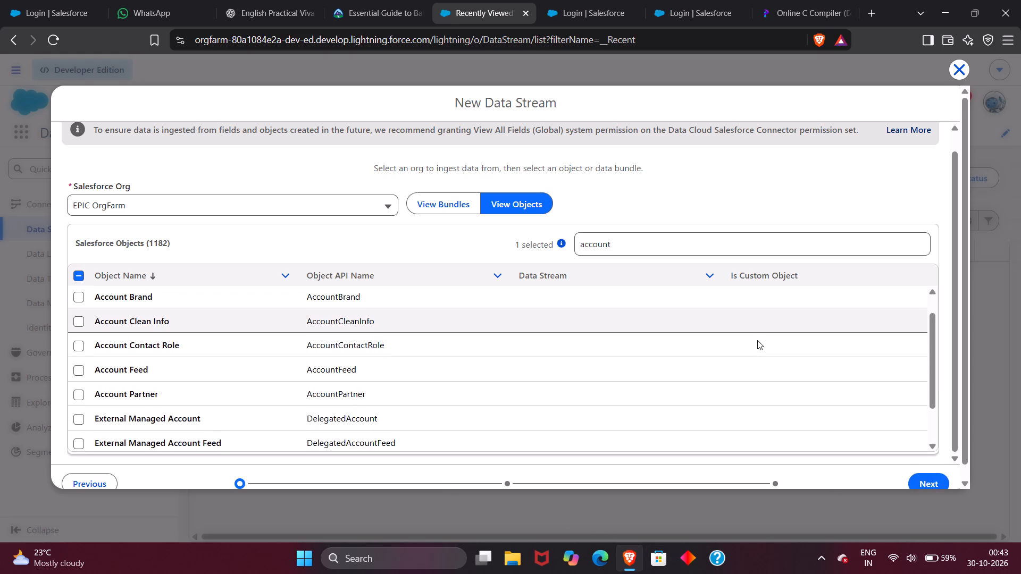
# Review the Account details, keep all its fields selected, and deploy the Account_Home data stream to the default data space.
pyautogui.scroll(-7, 757, 340)
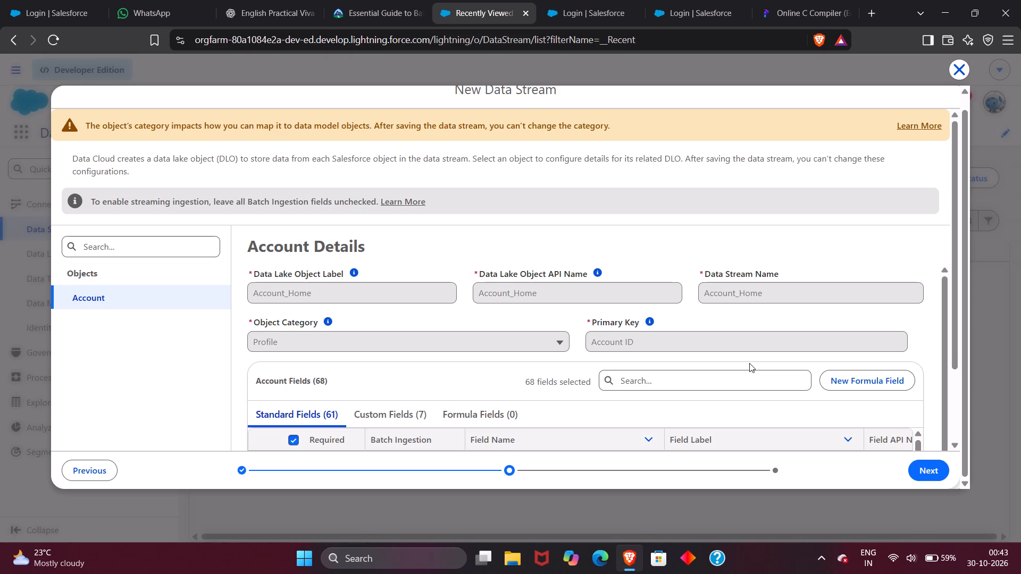
pyautogui.scroll(-2, 579, 305)
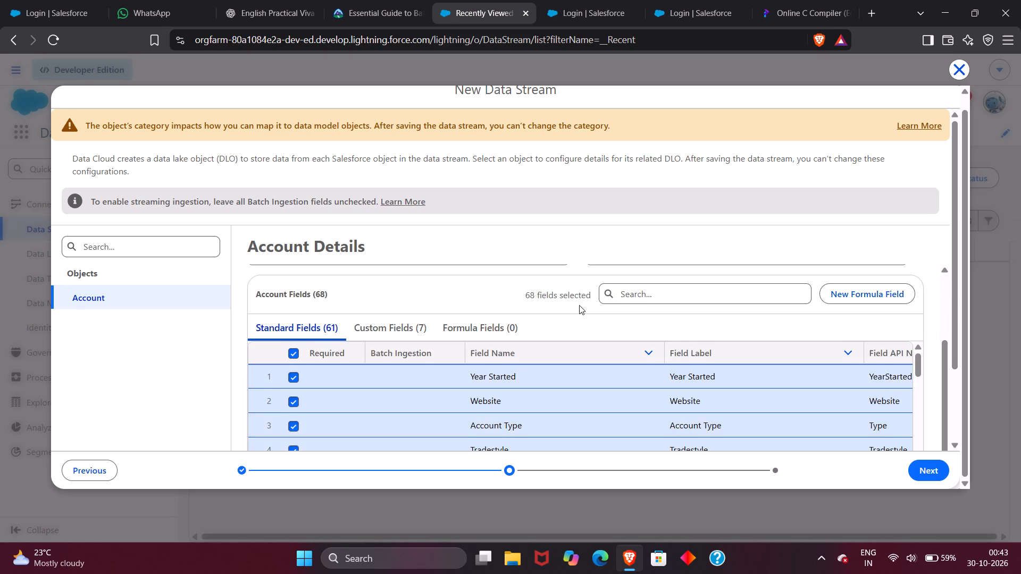
pyautogui.scroll(-6, 579, 305)
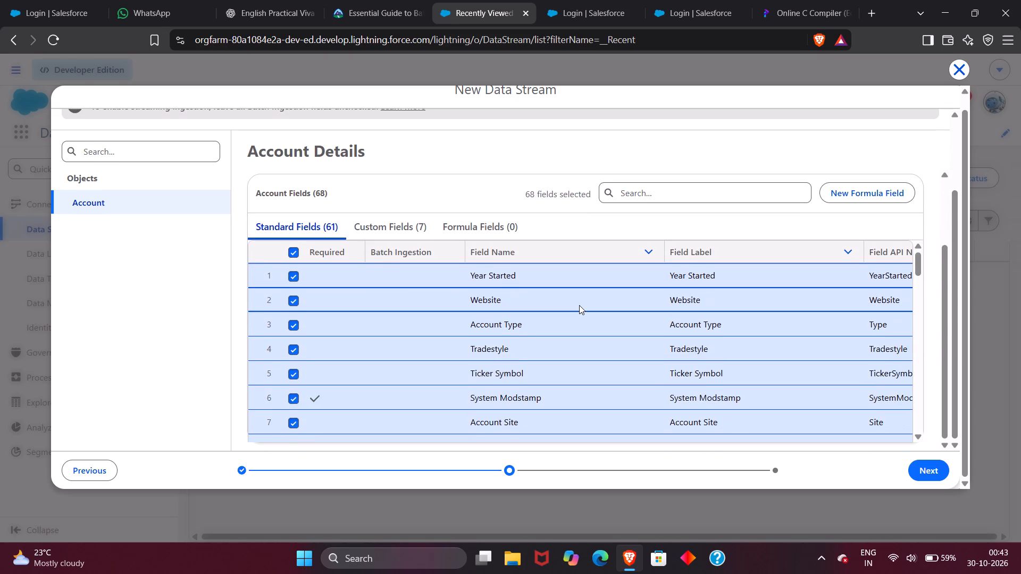
pyautogui.scroll(2, 579, 305)
pyautogui.scroll(1, 625, 173)
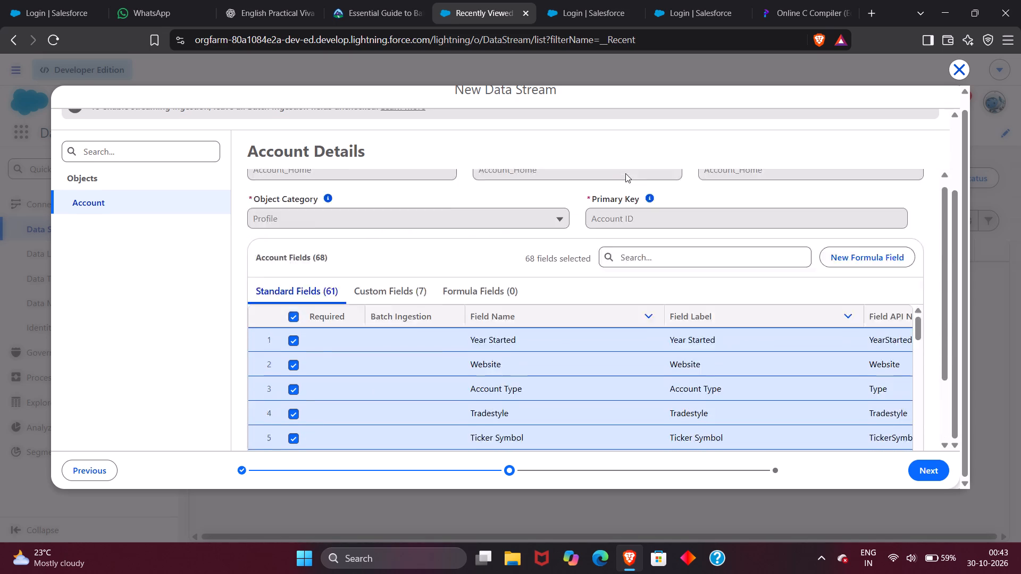
pyautogui.scroll(1, 625, 173)
pyautogui.click(437, 253)
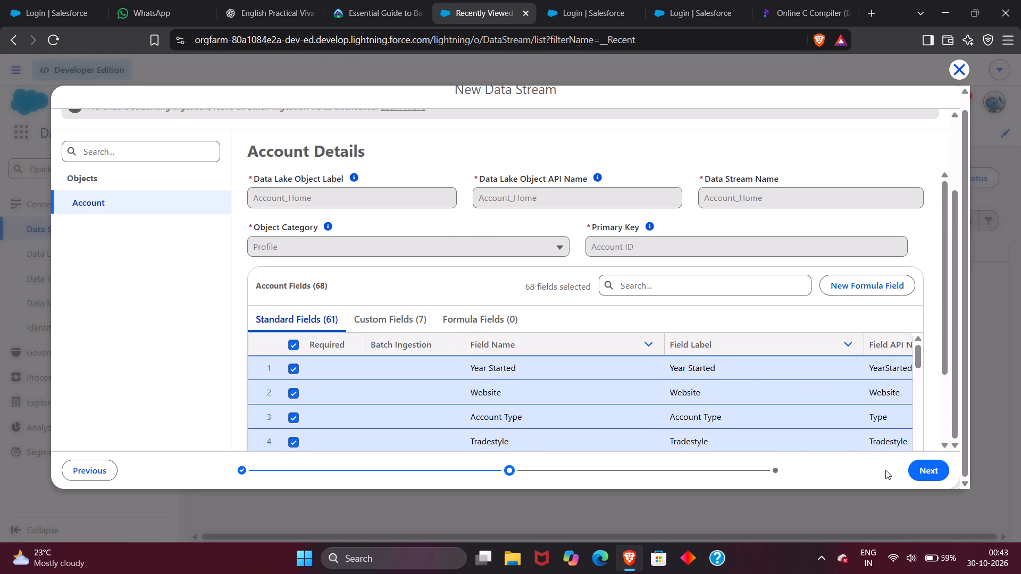
pyautogui.click(917, 464)
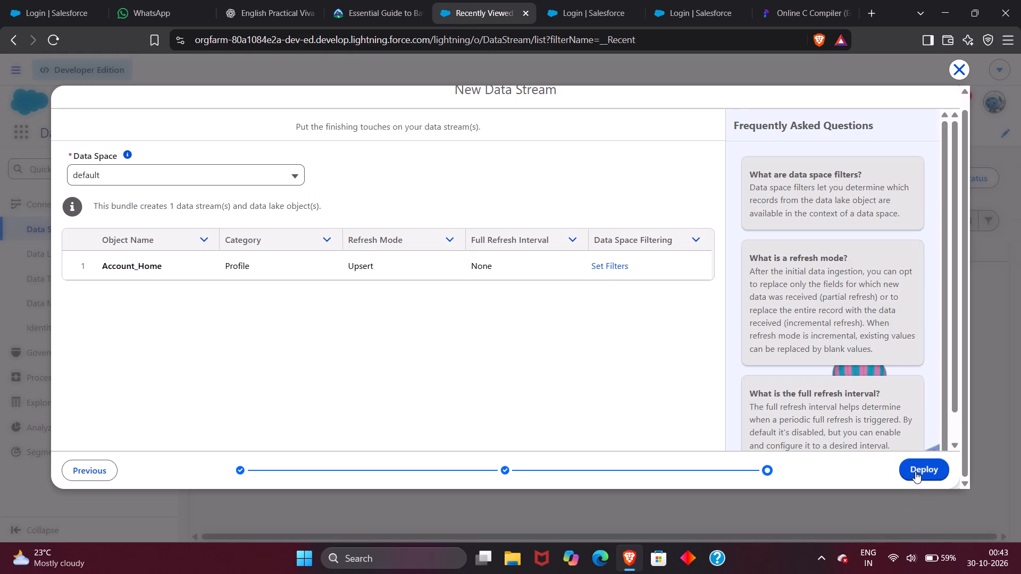
pyautogui.click(915, 471)
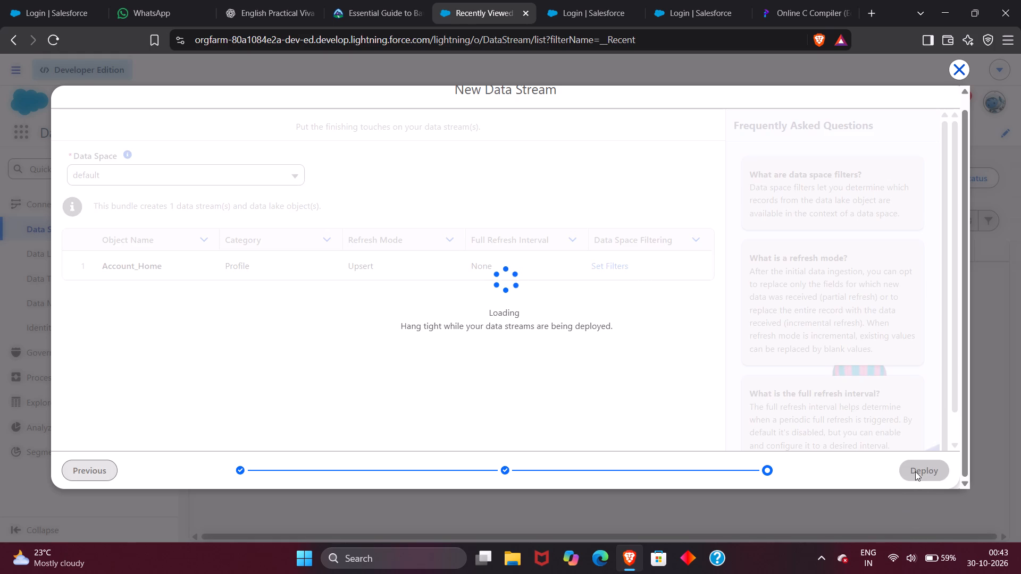
pyautogui.scroll(-1, 636, 360)
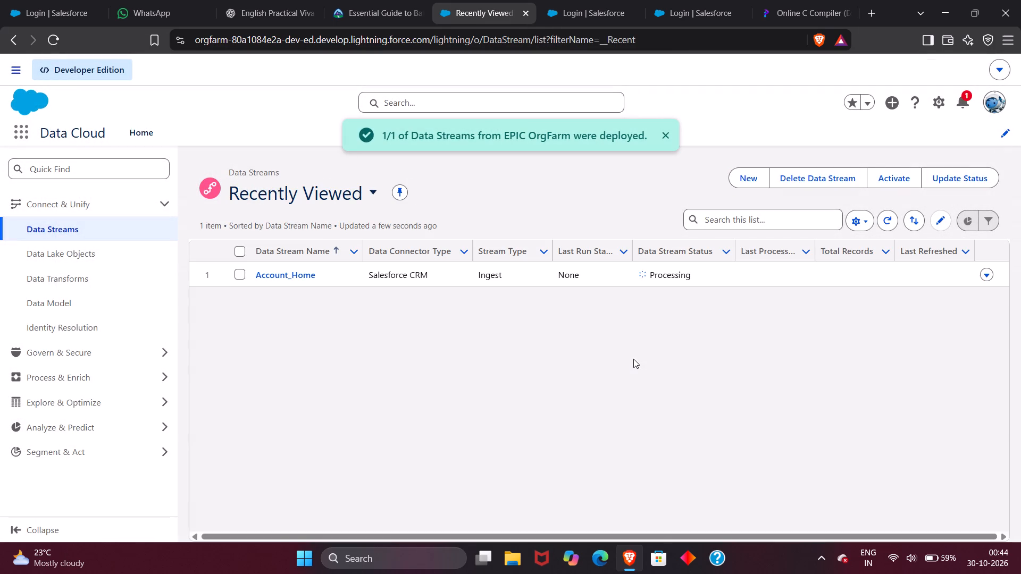
pyautogui.click(539, 201)
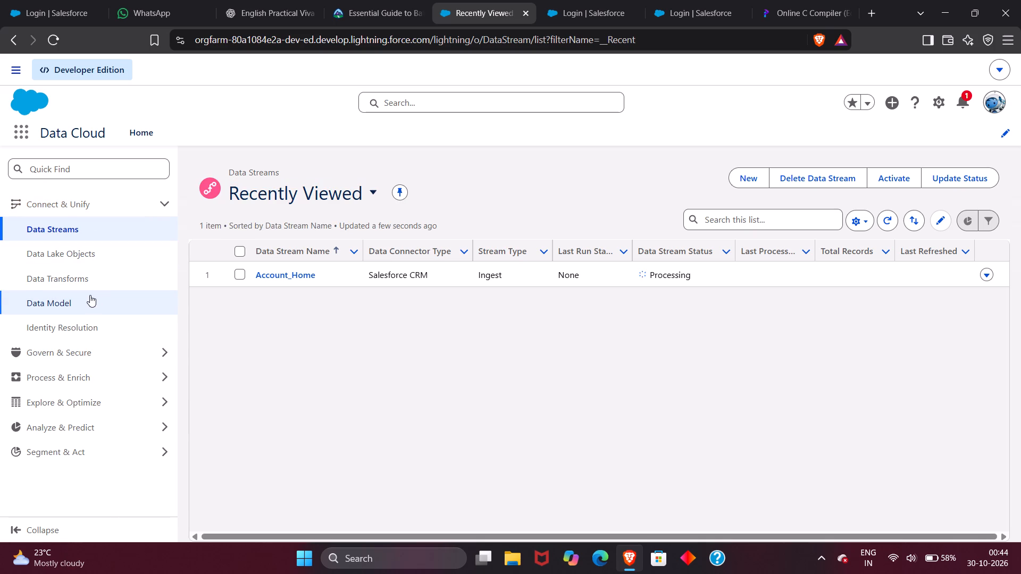
# Create a new batch data transform based on data lake objects and dismiss the editor's welcome window.
pyautogui.click(71, 267)
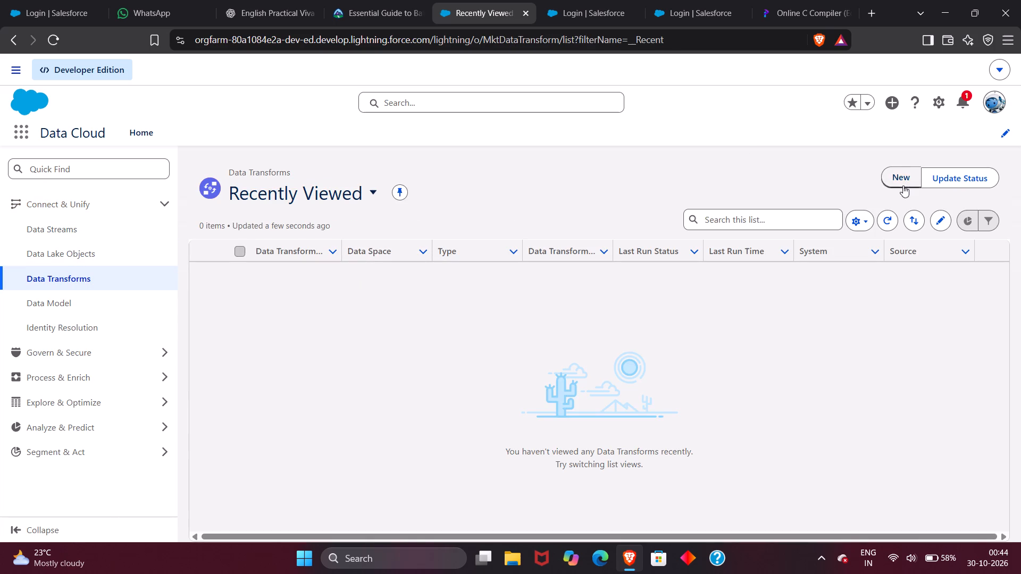
pyautogui.click(897, 180)
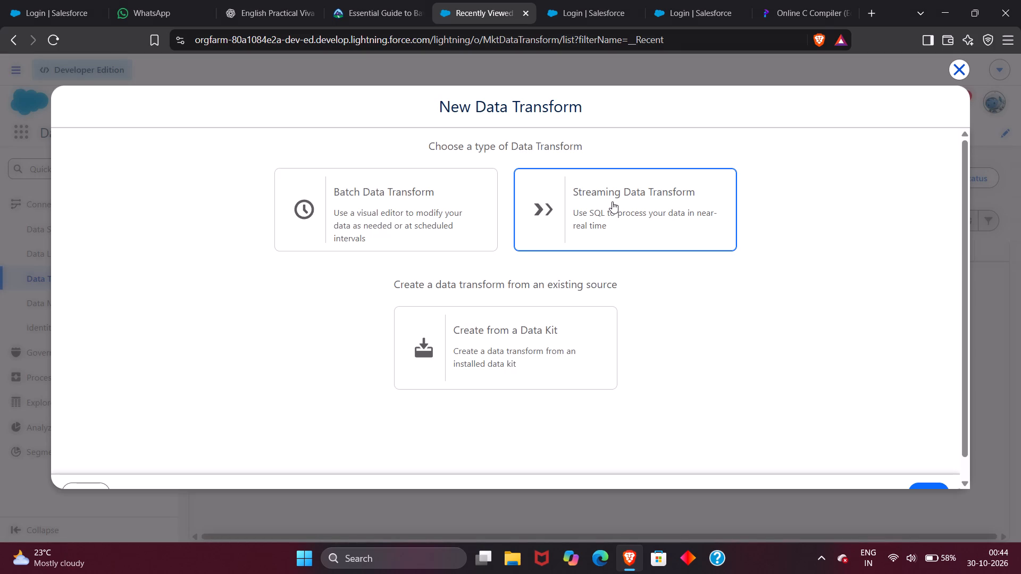
pyautogui.click(430, 196)
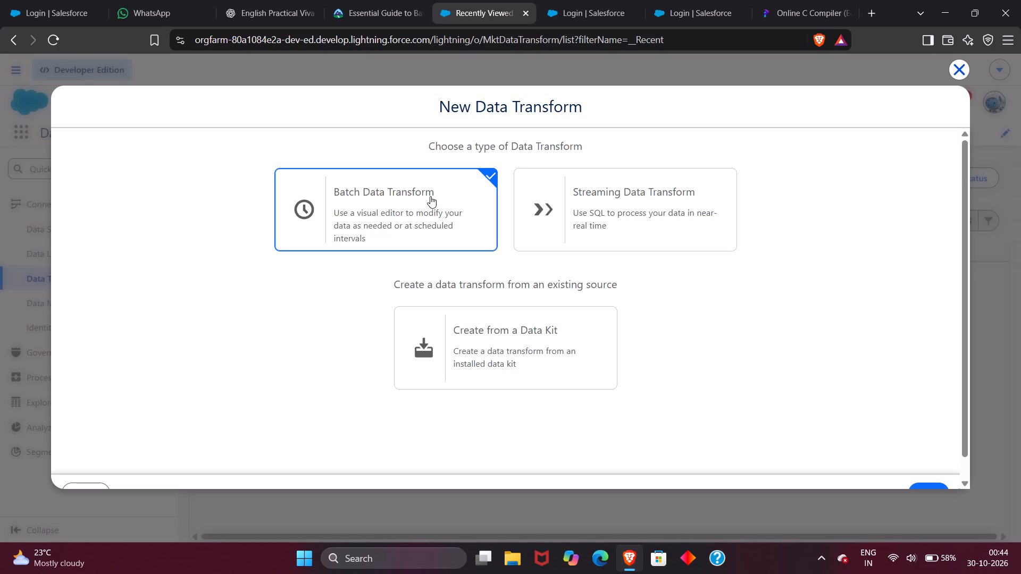
pyautogui.click(928, 486)
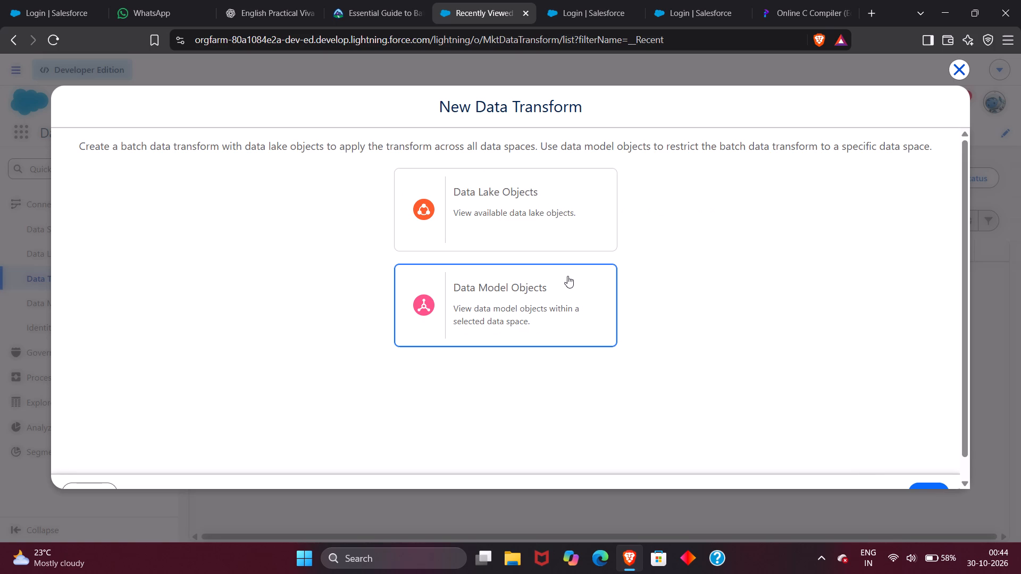
pyautogui.click(546, 227)
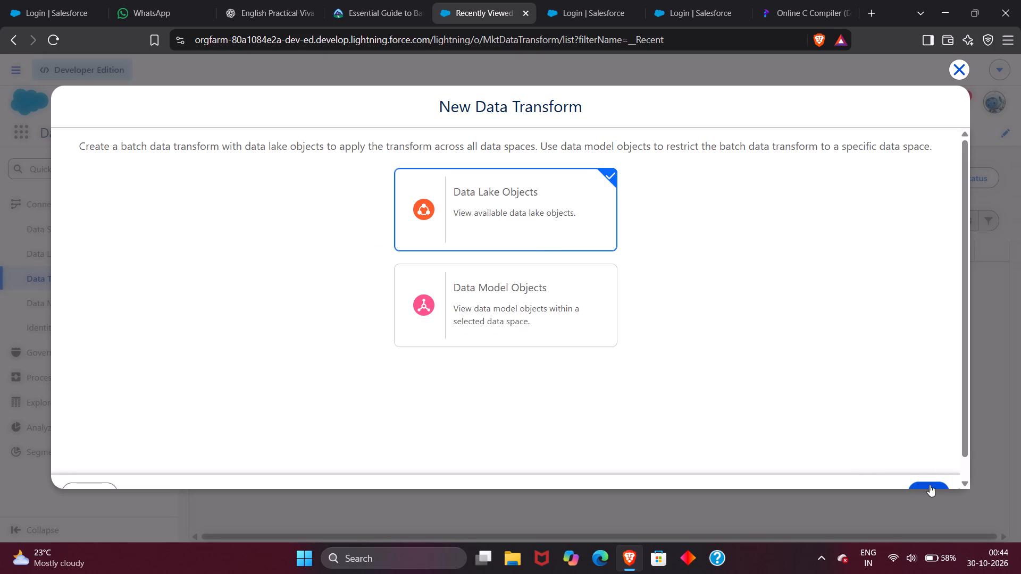
pyautogui.click(930, 485)
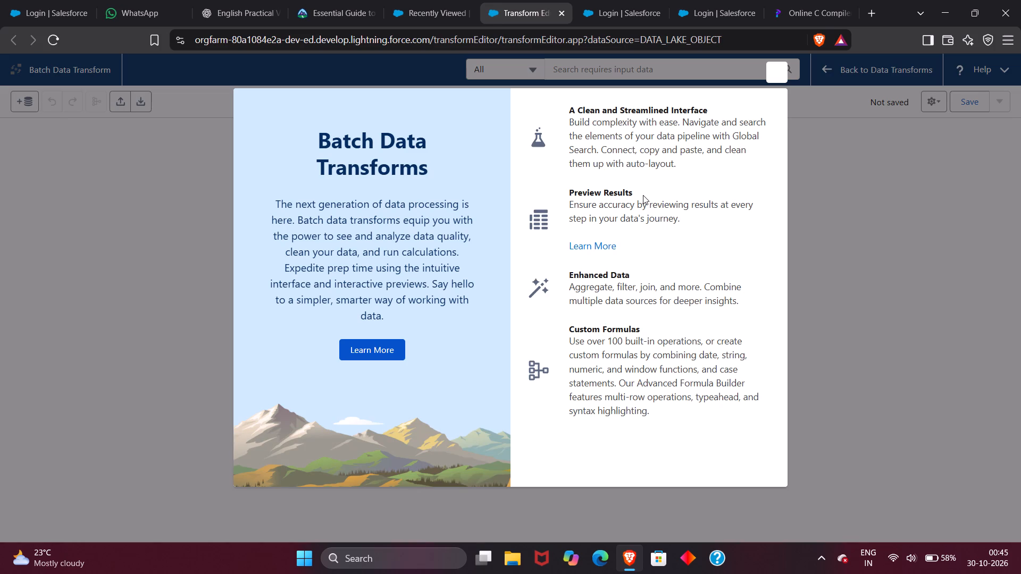
pyautogui.scroll(-3, 643, 195)
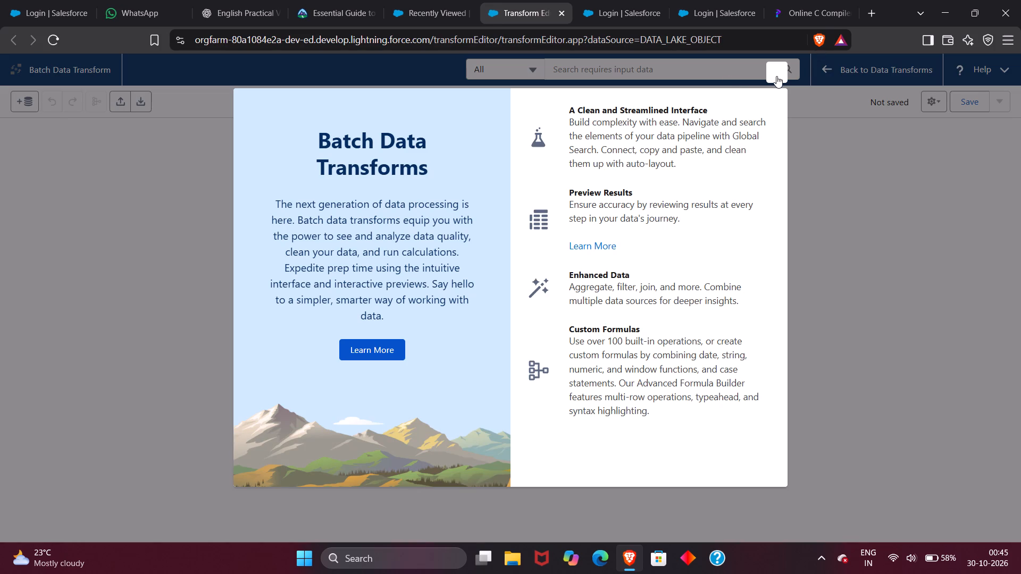
pyautogui.click(776, 76)
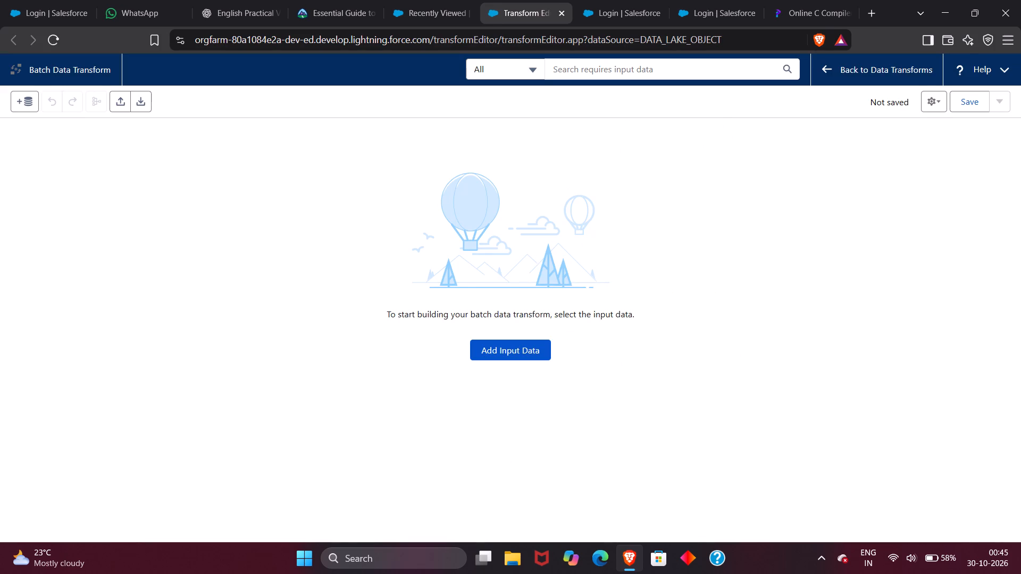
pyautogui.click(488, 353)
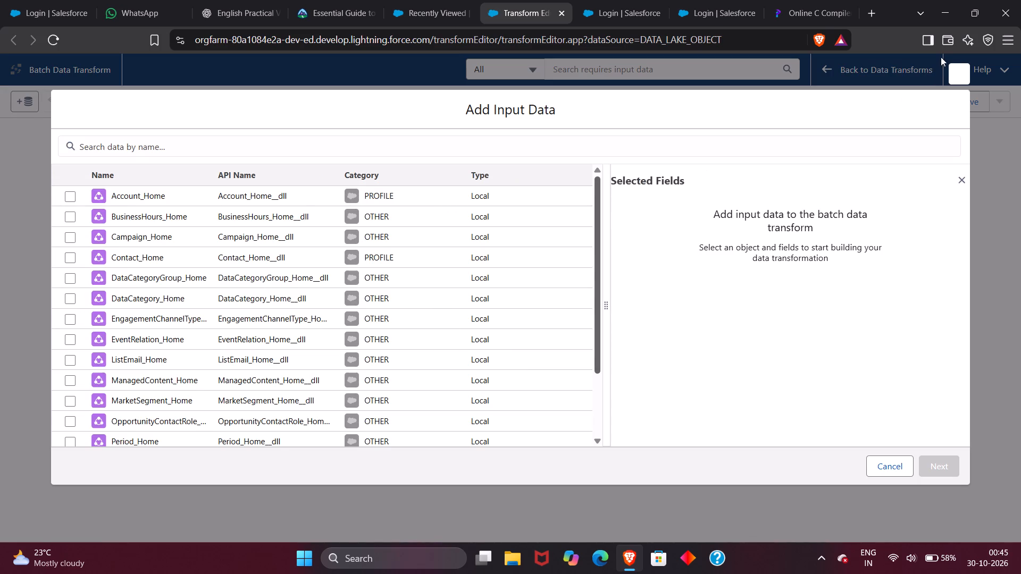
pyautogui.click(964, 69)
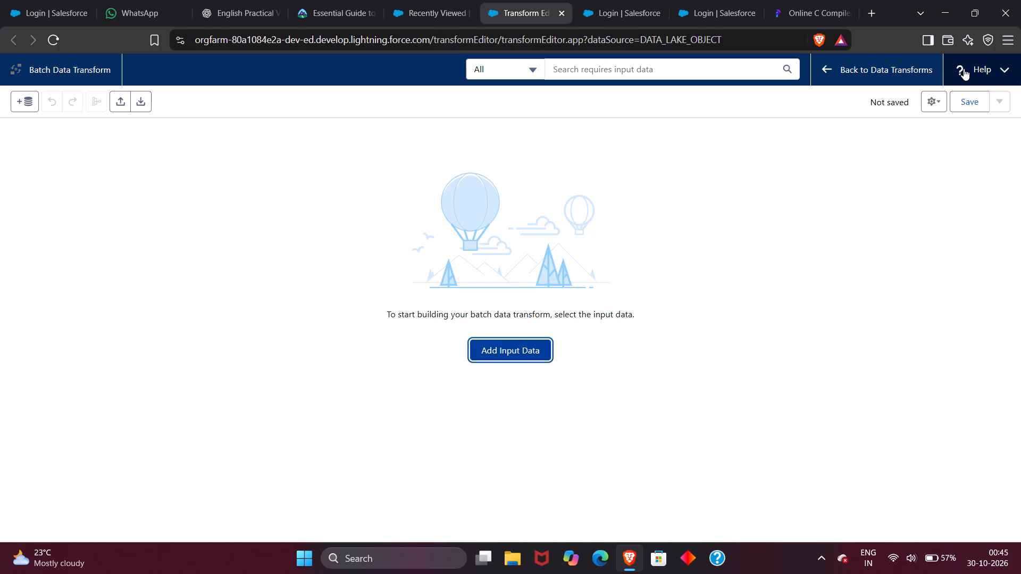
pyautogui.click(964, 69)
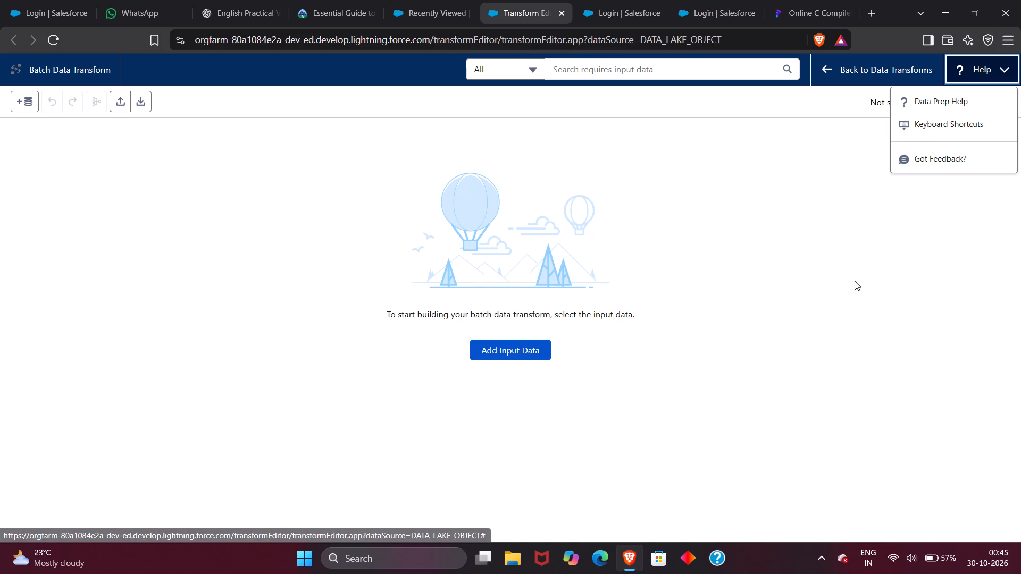
# Add the Account_Home data lake object with its preselected fields as input data for the batch transform.
pyautogui.click(518, 344)
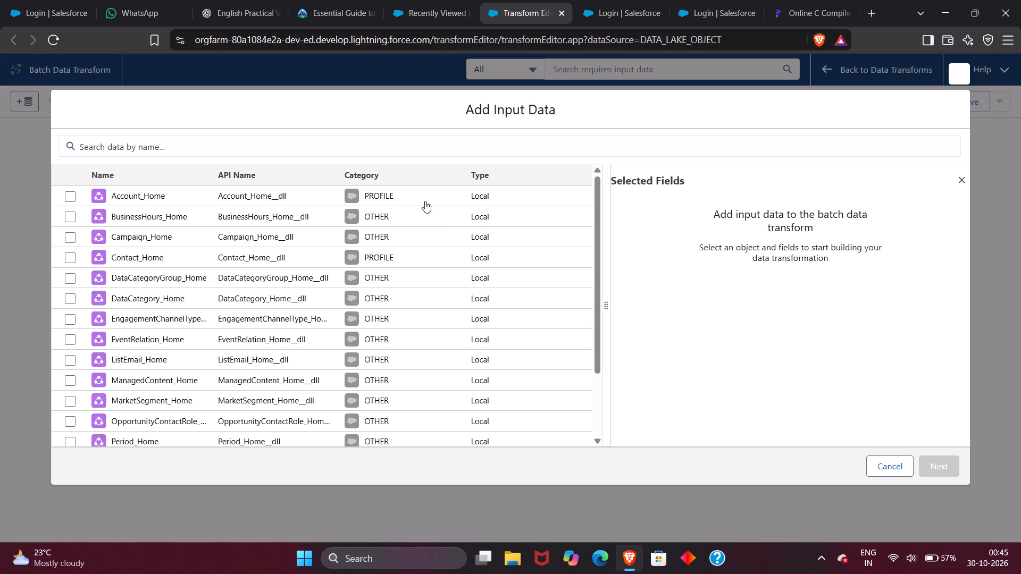
pyautogui.click(403, 189)
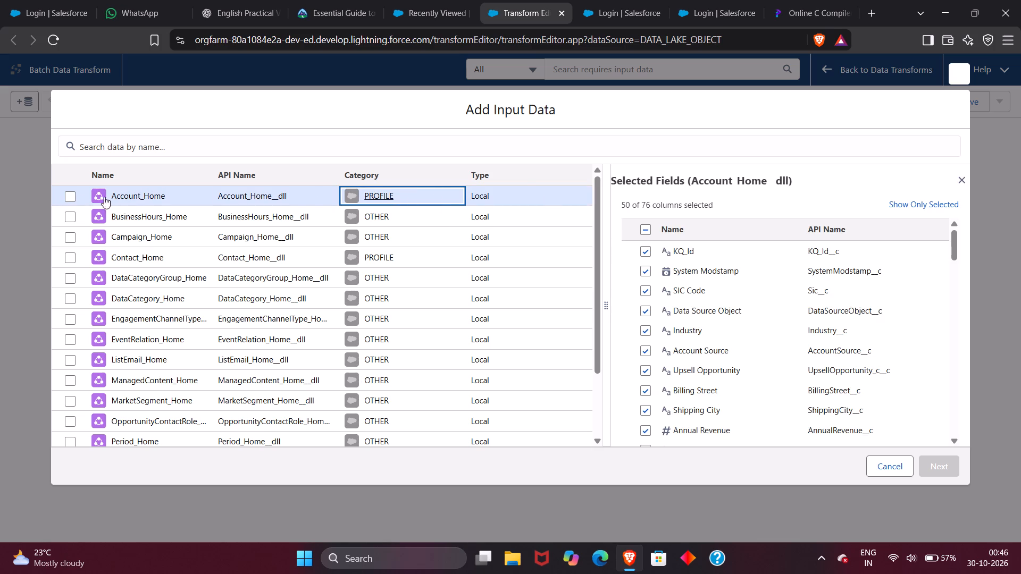
pyautogui.click(74, 196)
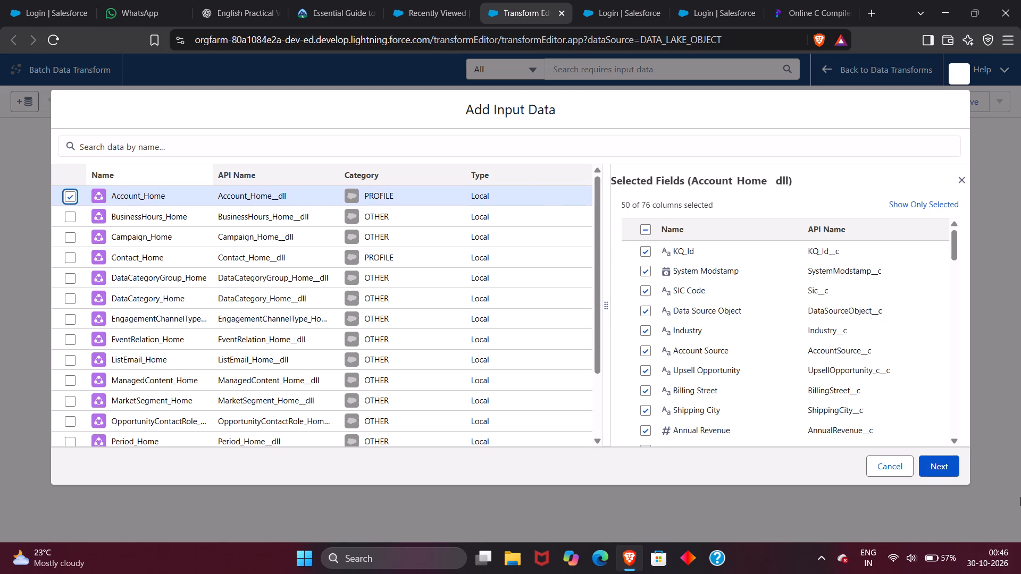
pyautogui.click(937, 467)
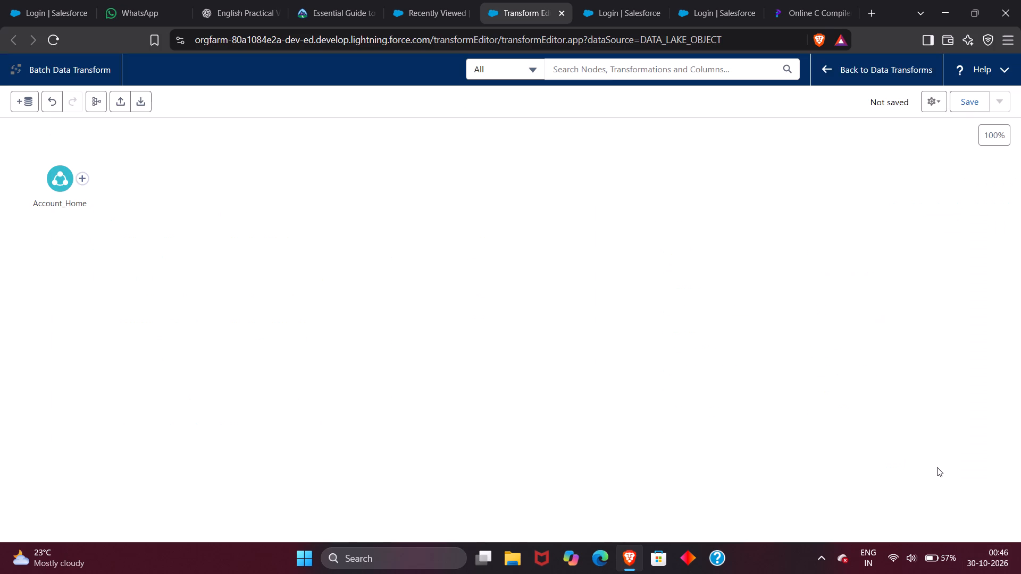
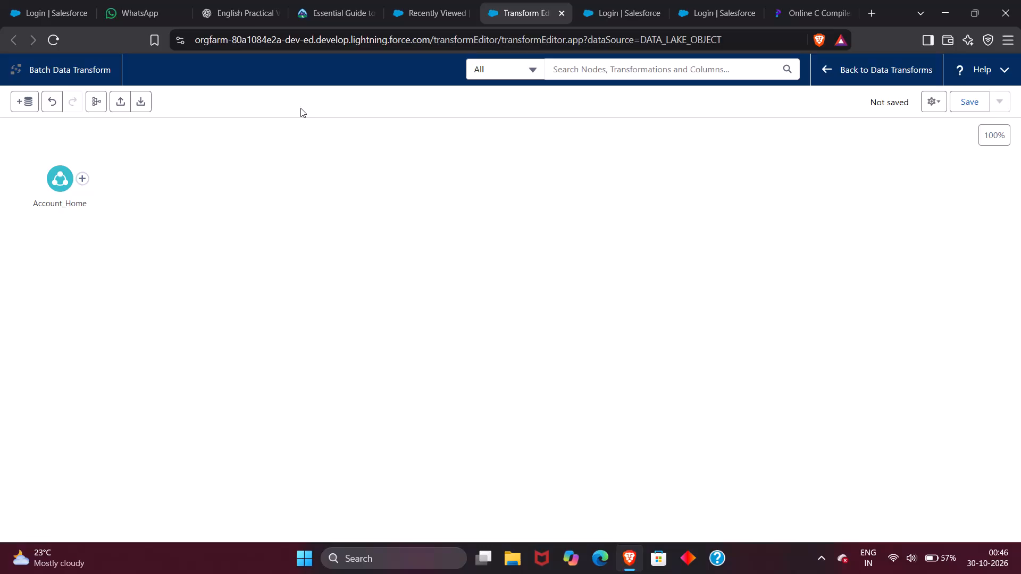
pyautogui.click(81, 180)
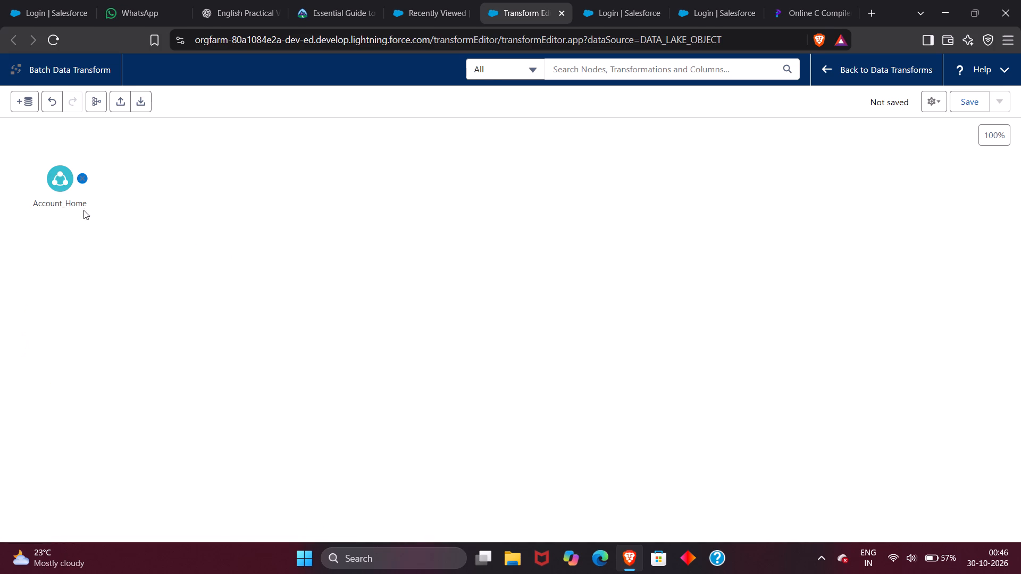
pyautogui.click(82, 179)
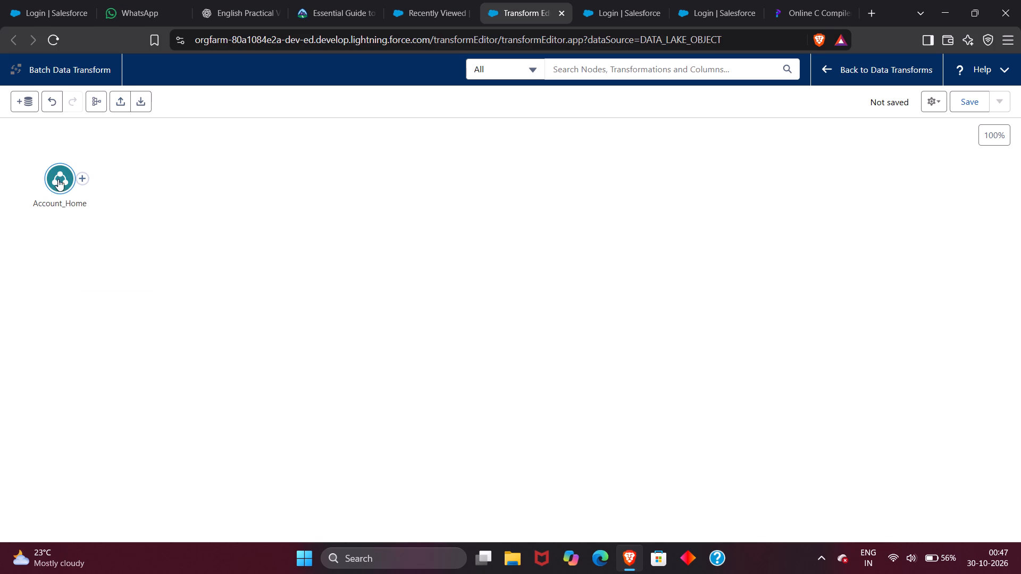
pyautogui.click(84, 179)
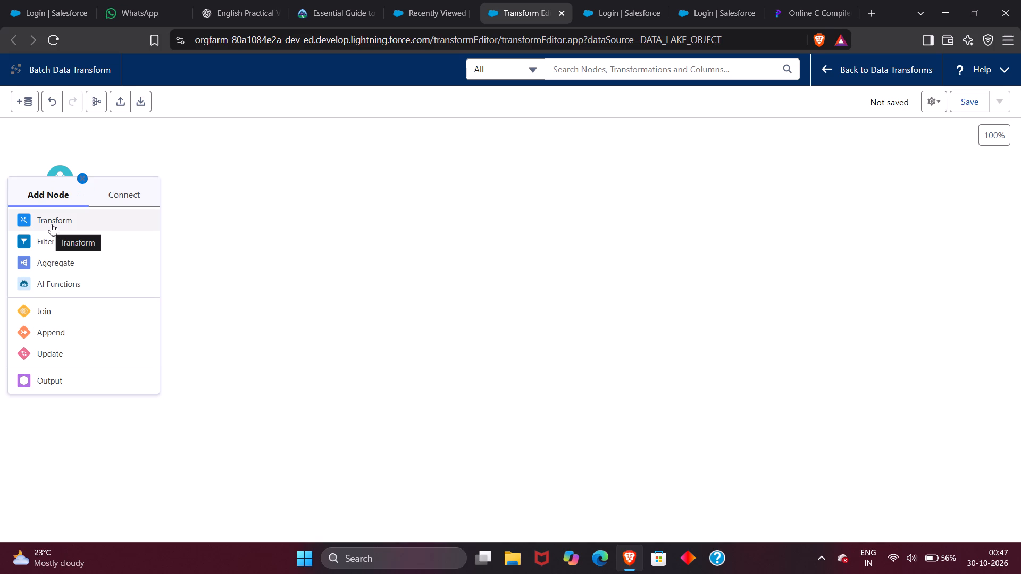
# Switch to the Trailhead unit and review the Step 3 instructions for creating the batch data transform, from adding input data to running it.
pyautogui.click(335, 5)
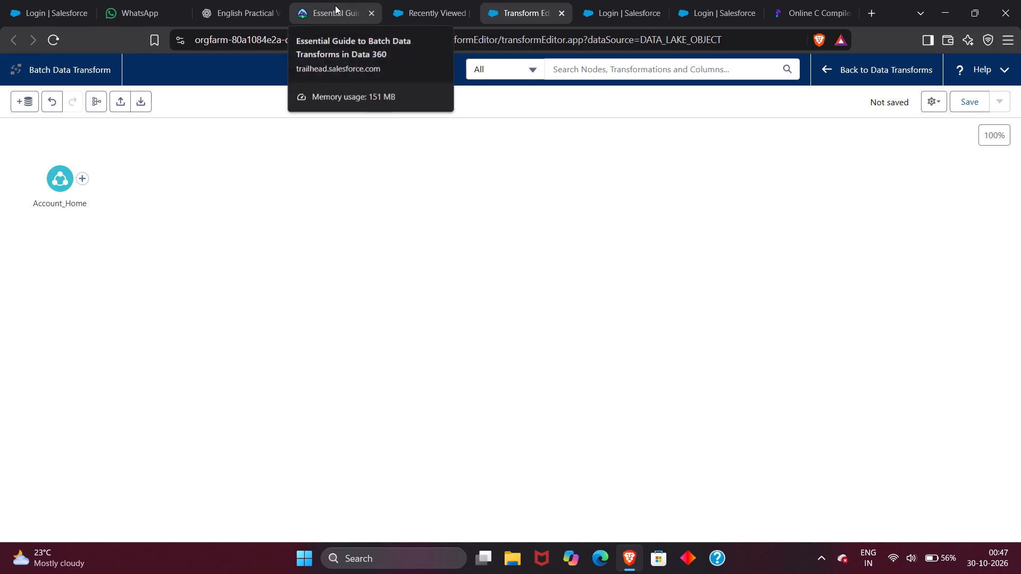
pyautogui.click(372, 323)
pyautogui.scroll(1, 372, 323)
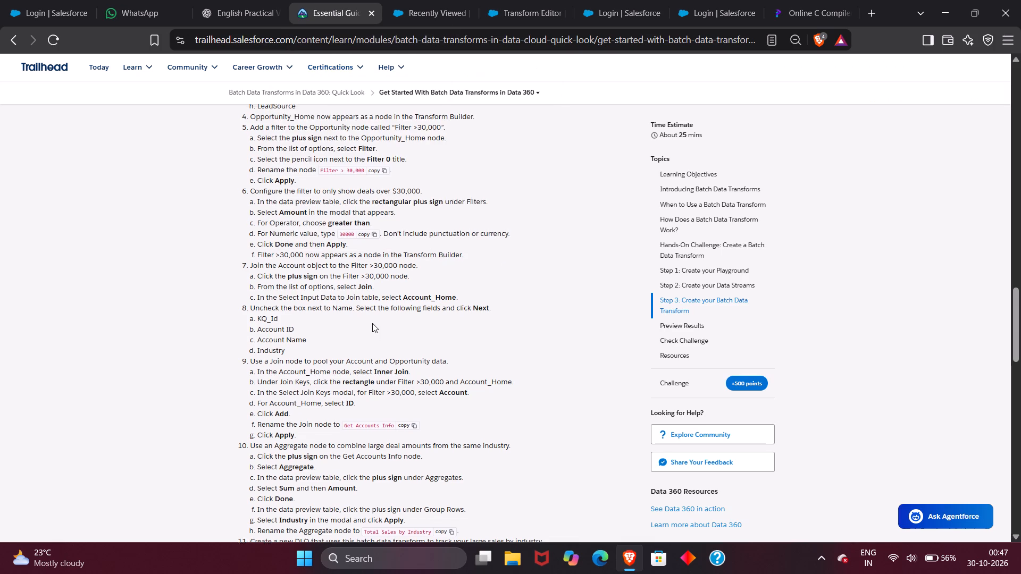
pyautogui.scroll(4, 372, 323)
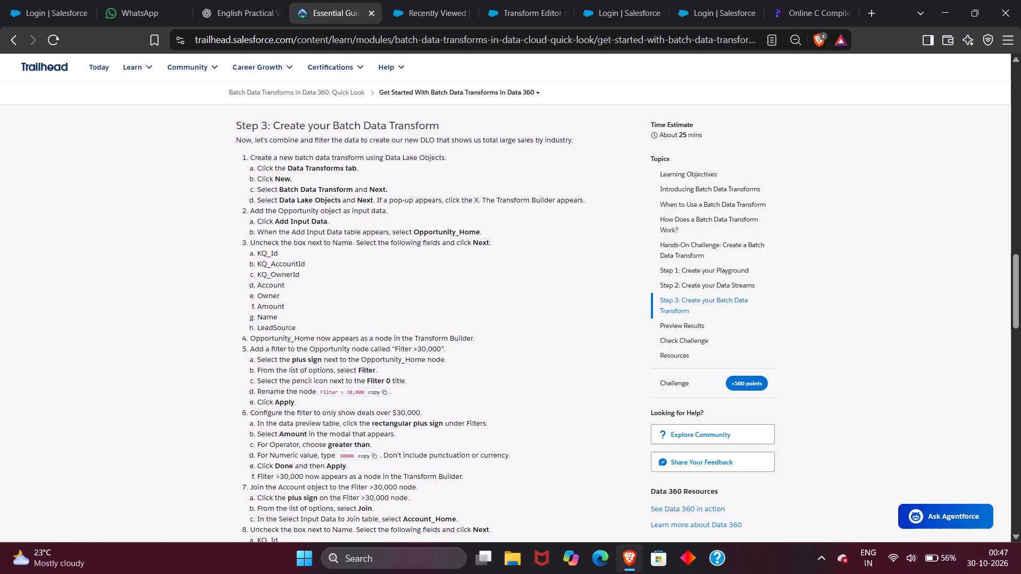
pyautogui.scroll(-3, 390, 357)
pyautogui.scroll(-1, 379, 280)
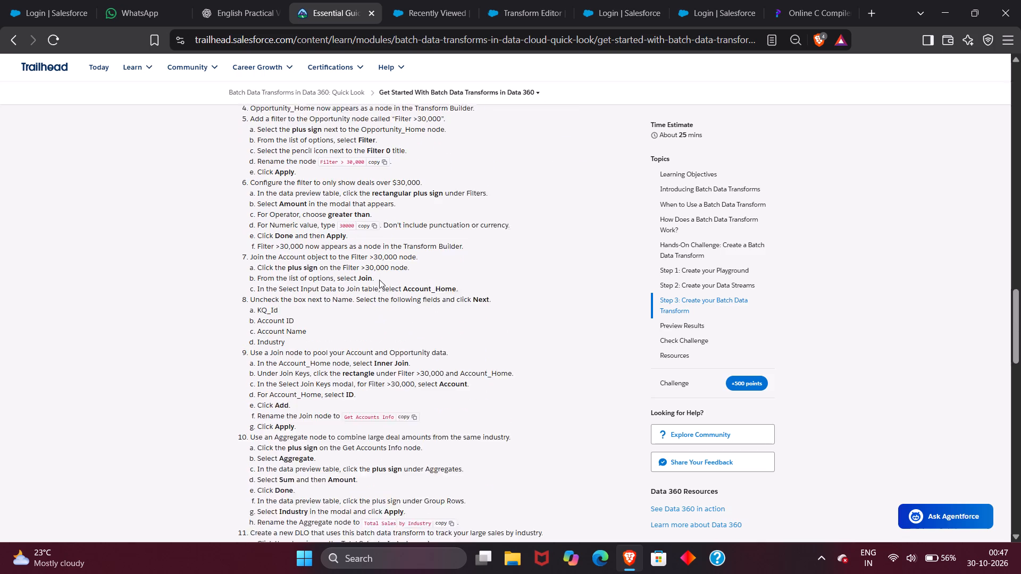
pyautogui.scroll(-2, 379, 280)
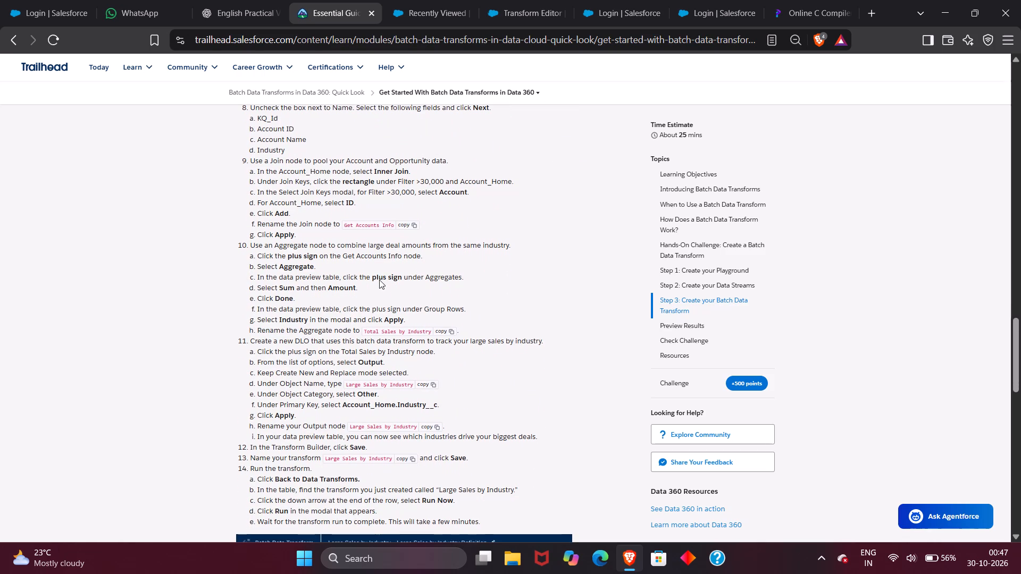
pyautogui.scroll(-2, 379, 280)
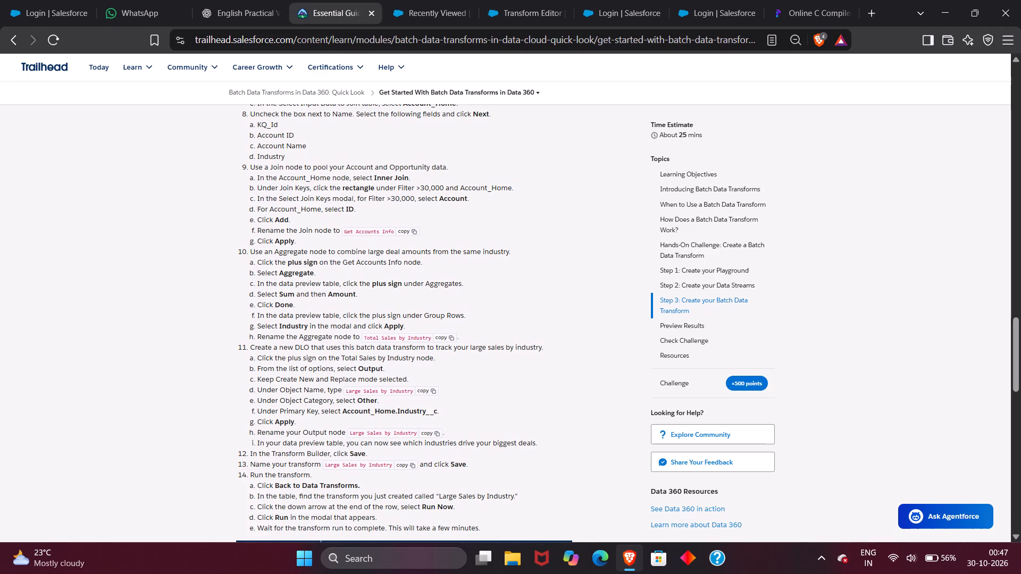
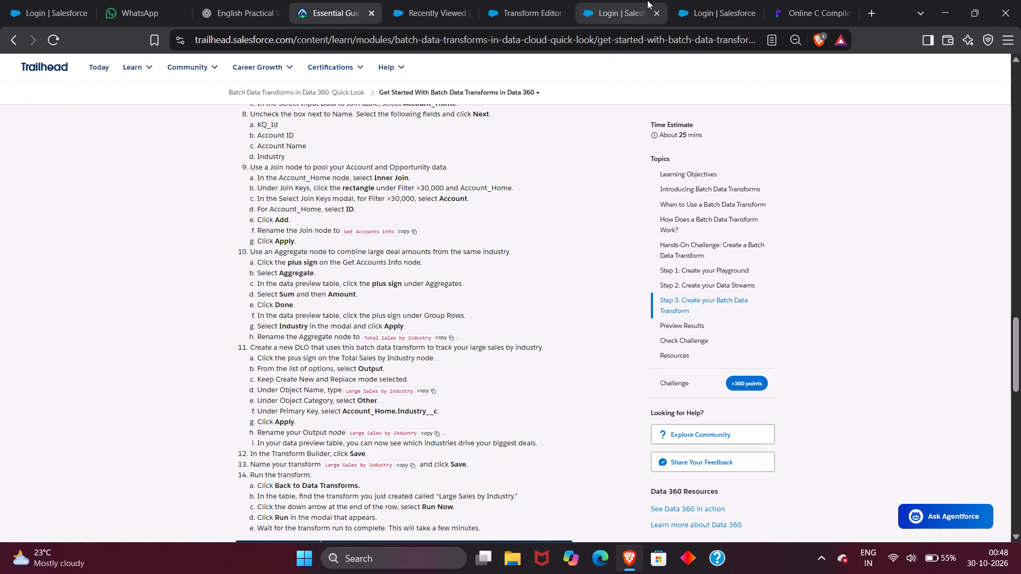
# Check the Data Transforms list in Data Cloud, sorting it by Data Transform Name.
pyautogui.click(523, 0)
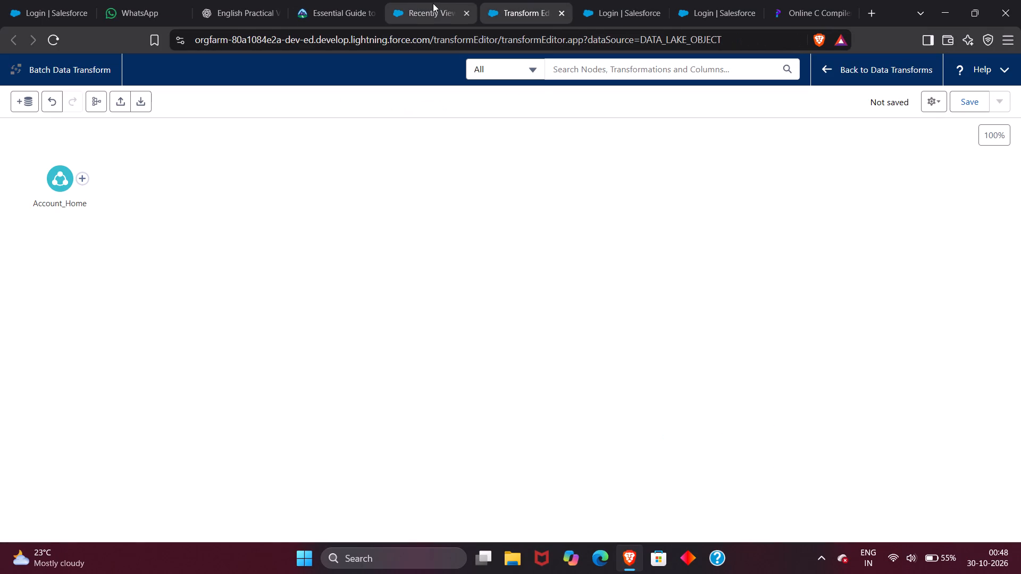
pyautogui.click(436, 2)
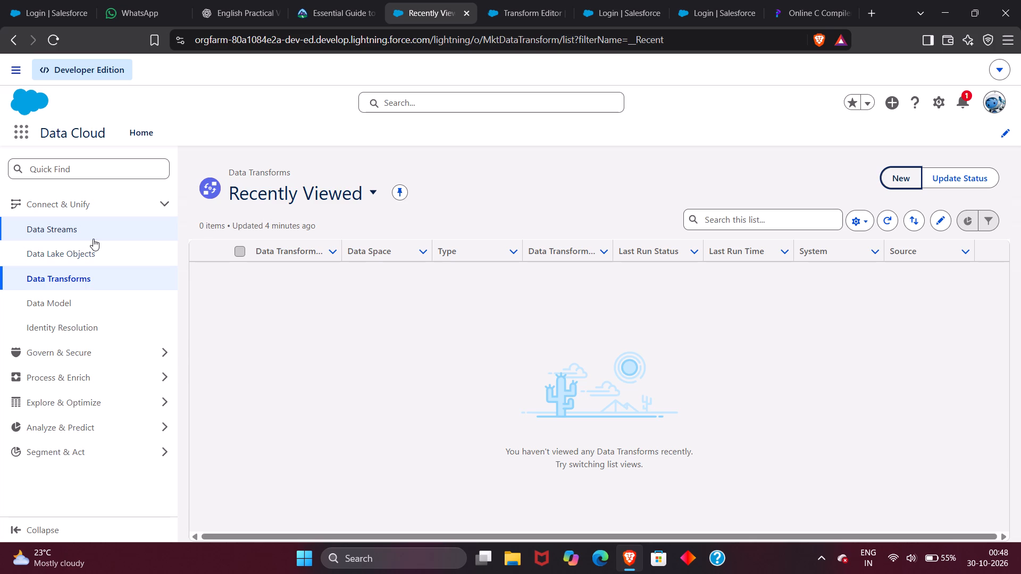
pyautogui.click(34, 272)
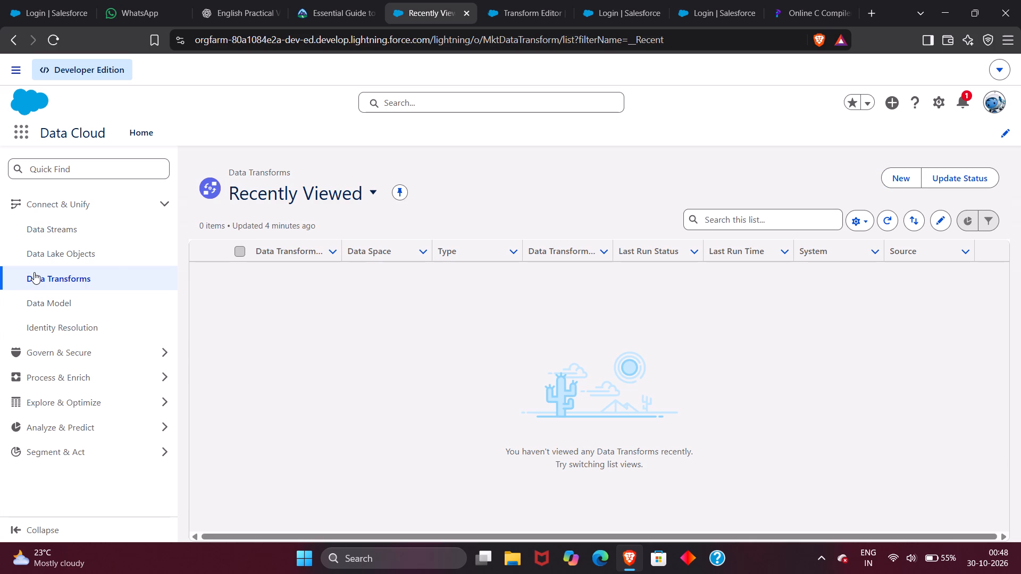
pyautogui.click(293, 244)
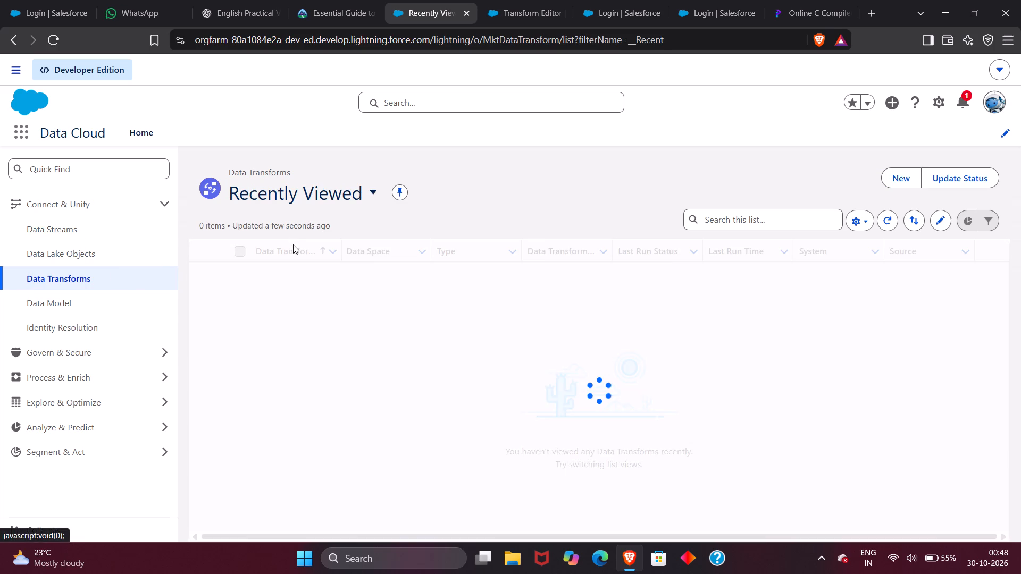
pyautogui.click(336, 250)
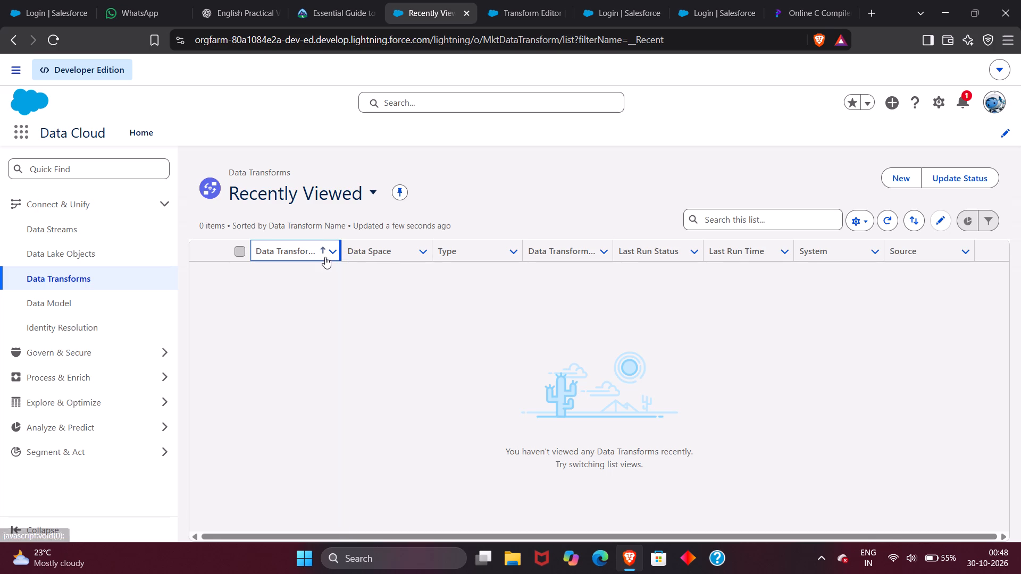
pyautogui.click(332, 251)
pyautogui.click(332, 251)
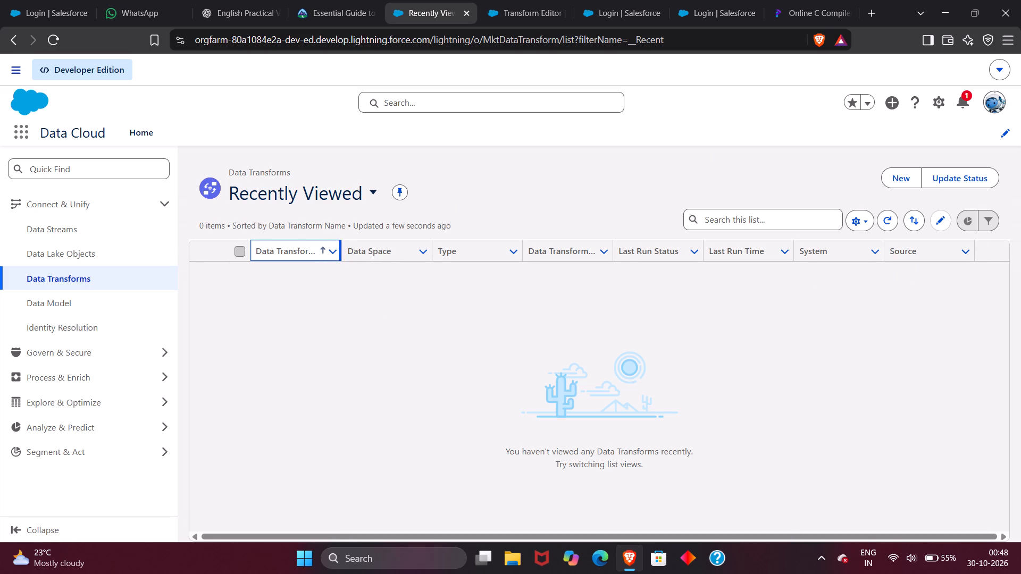
pyautogui.click(913, 176)
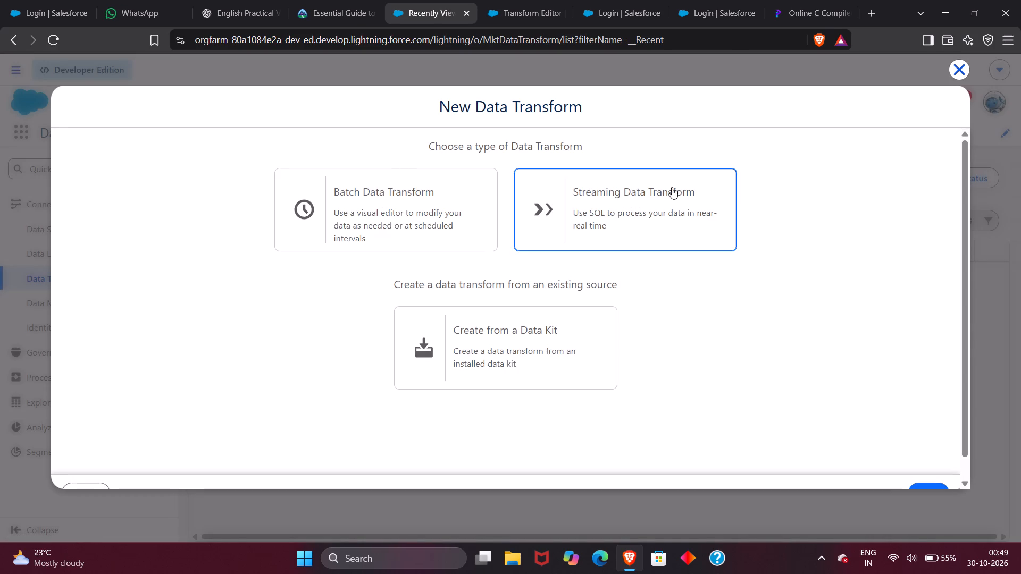
pyautogui.click(961, 63)
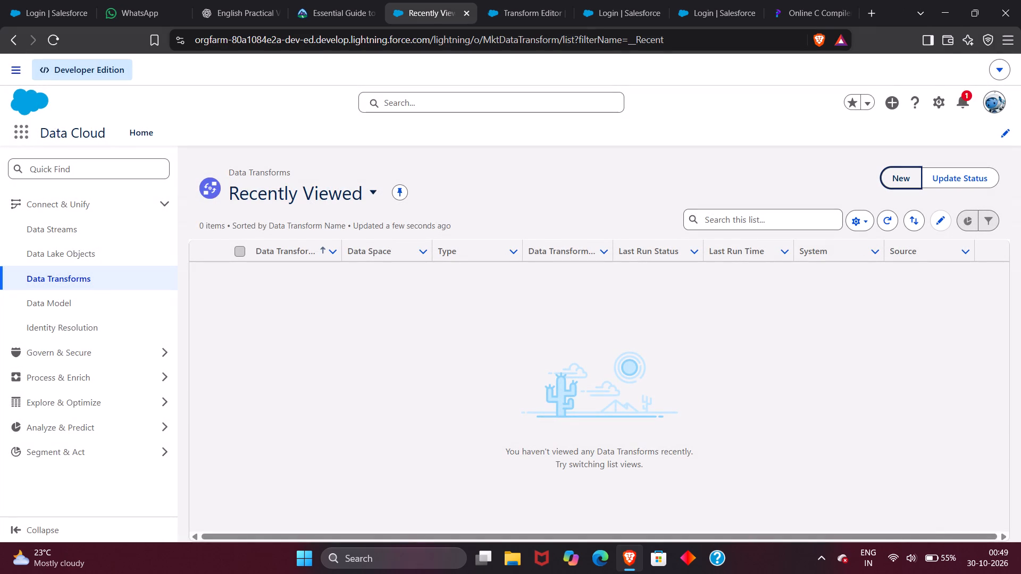
# Return to the open Batch Data Transform editor and examine the Account_Home input node's settings and data preview.
pyautogui.click(540, 9)
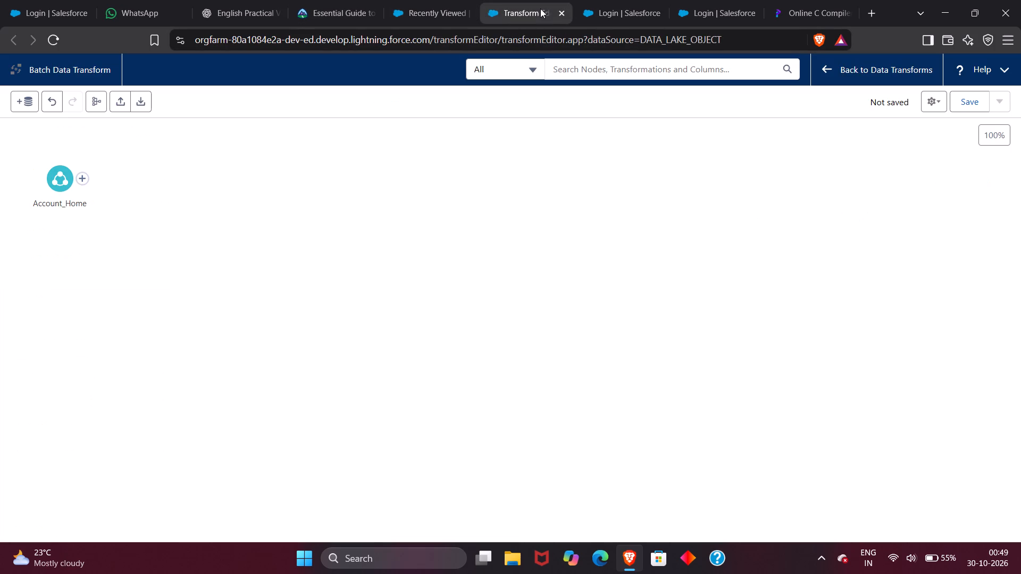
pyautogui.rightClick(62, 178)
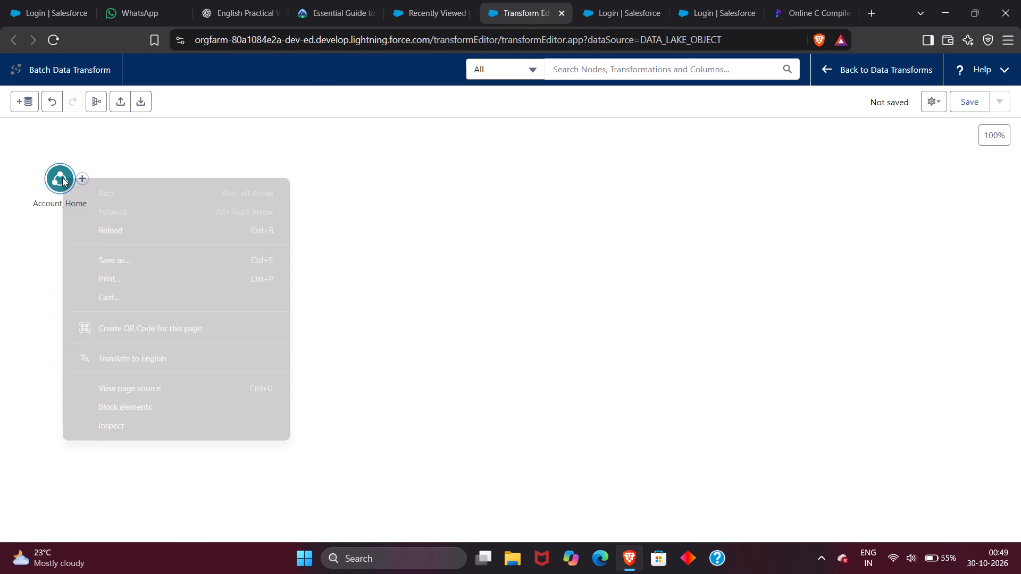
pyautogui.click(35, 181)
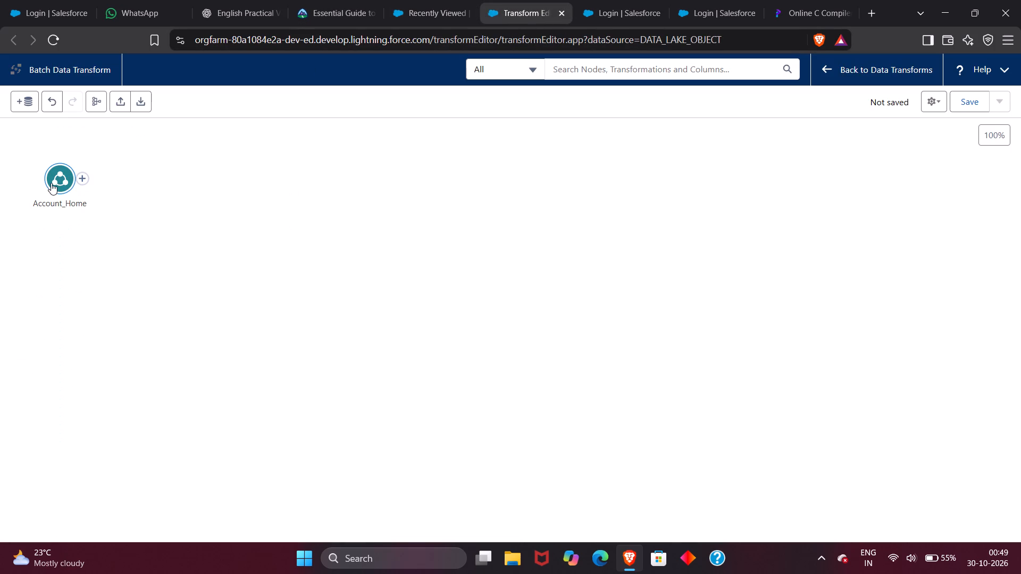
pyautogui.click(52, 181)
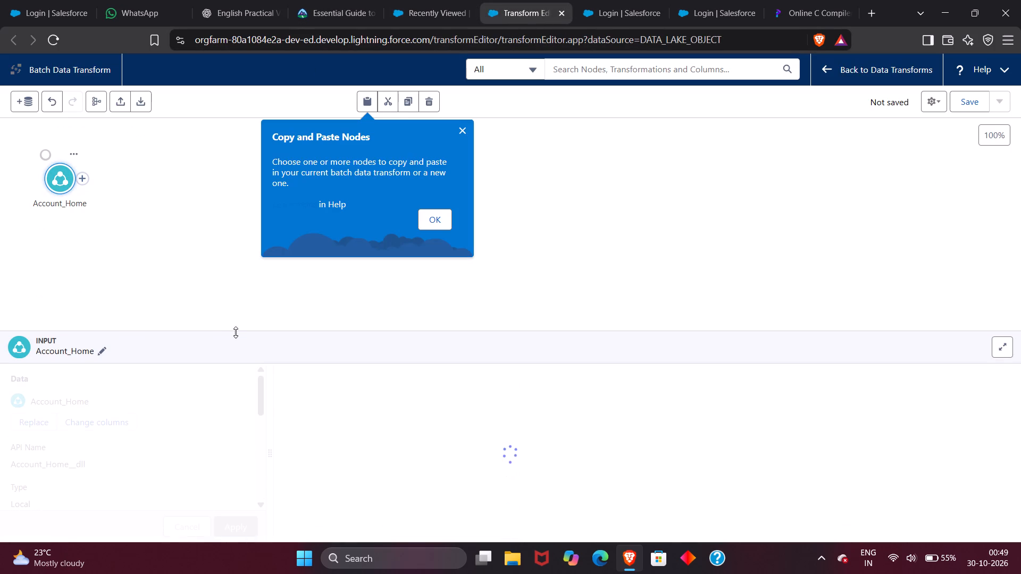
pyautogui.scroll(-4, 140, 437)
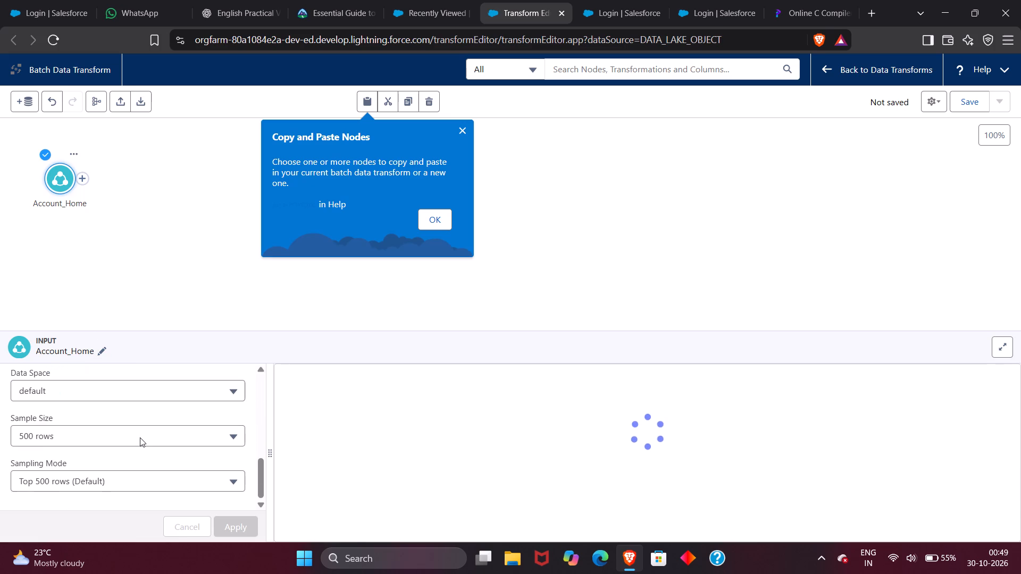
pyautogui.scroll(-3, 140, 437)
pyautogui.scroll(4, 140, 437)
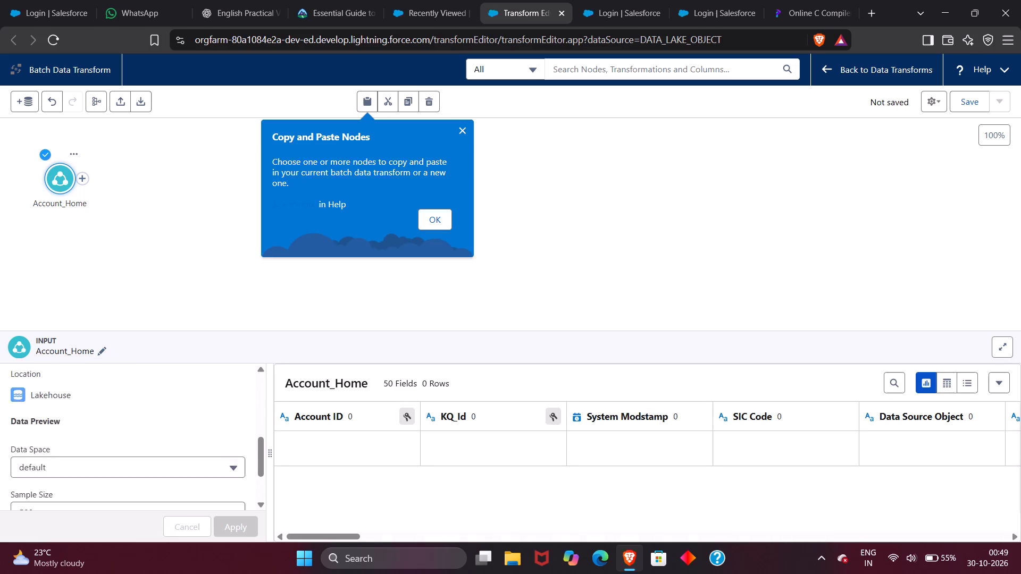
pyautogui.scroll(5, 140, 437)
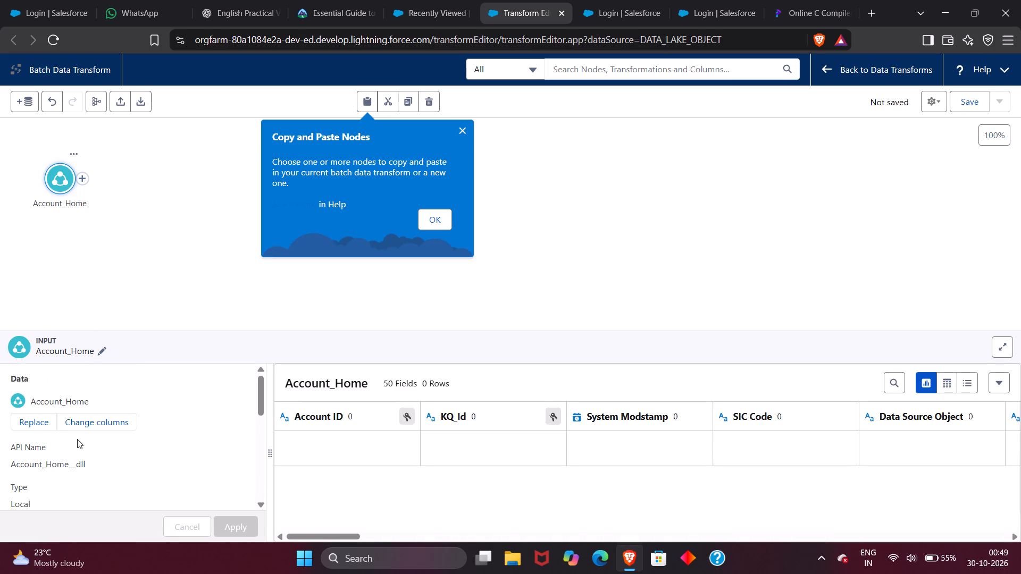
# Look through the replacement input data for the Account_Home node and search it for "Opp", leaving the input unchanged.
pyautogui.click(37, 424)
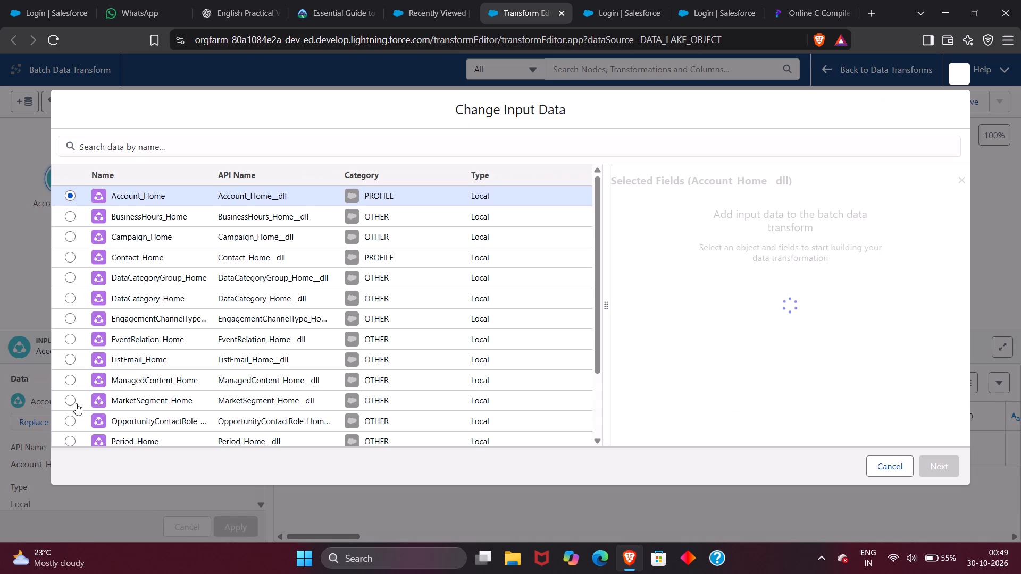
pyautogui.scroll(-2, 204, 344)
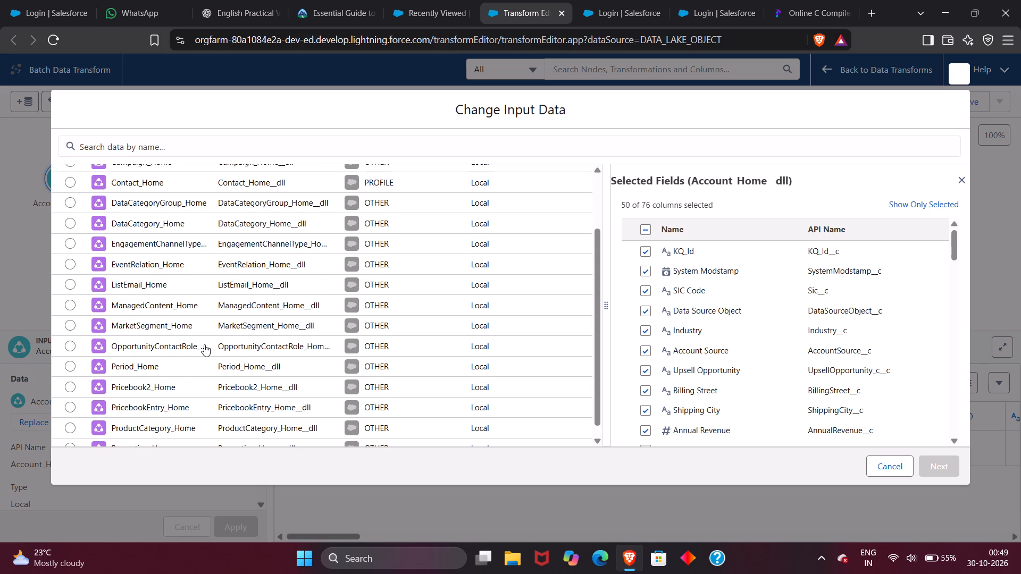
pyautogui.scroll(-3, 204, 344)
pyautogui.scroll(1, 204, 344)
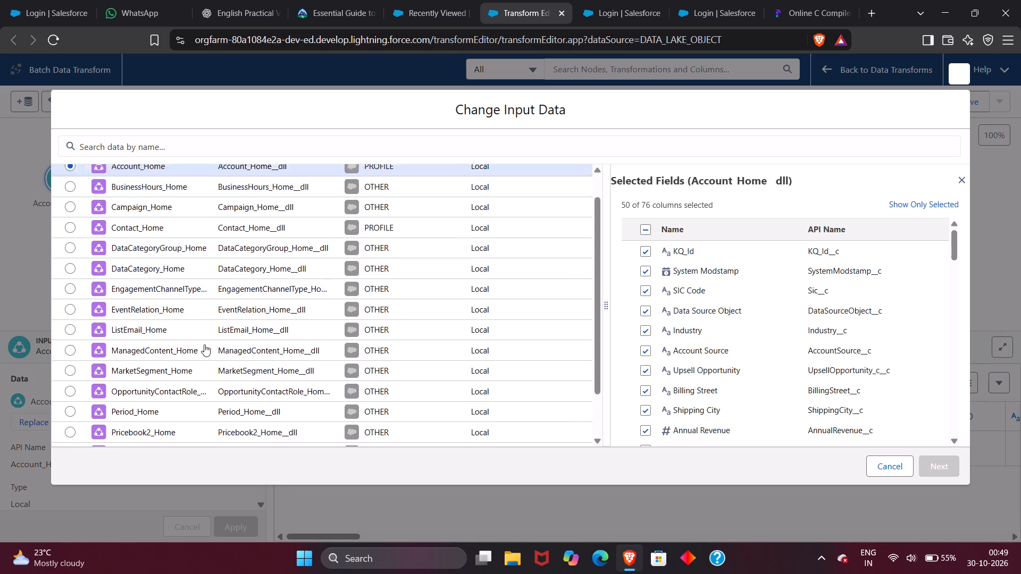
pyautogui.scroll(1, 204, 344)
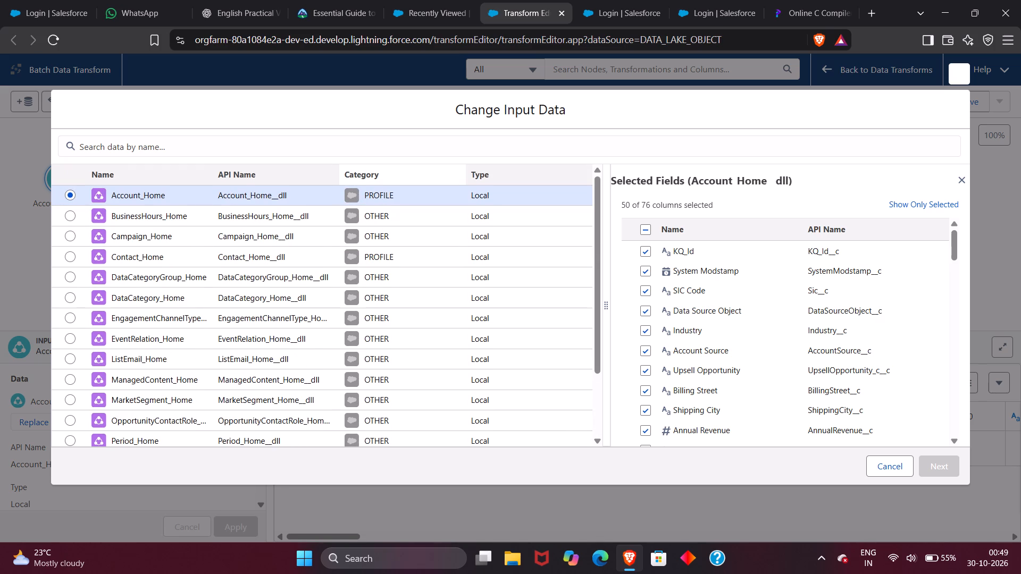
pyautogui.click(449, 154)
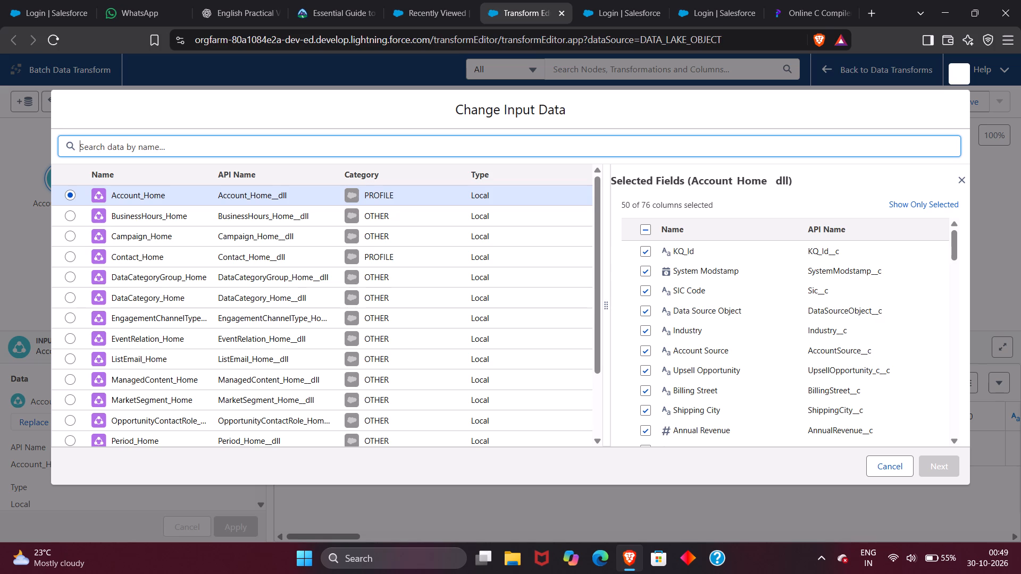
pyautogui.hotkey('shift', 'p')
pyautogui.press('BackSpace')
pyautogui.write('Op')
pyautogui.press('p')
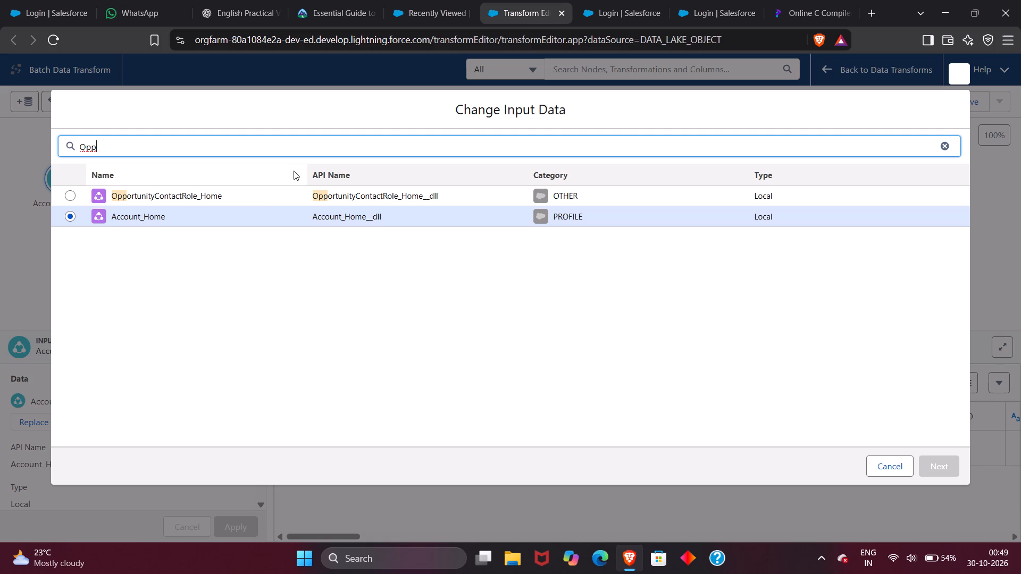
pyautogui.click(954, 71)
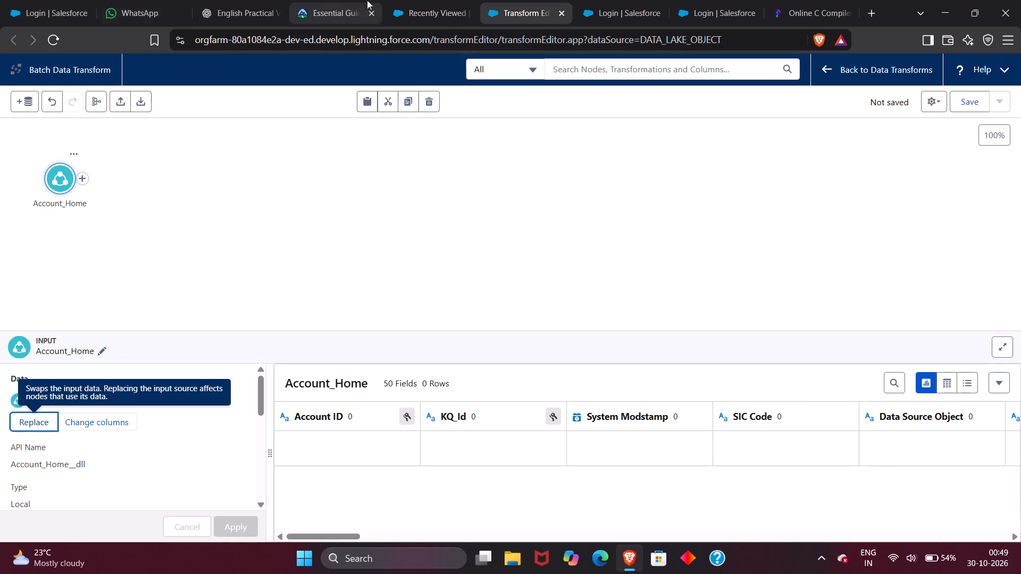
# Create another new Batch Data Transform based on Data Lake Objects from the Data Transforms list.
pyautogui.click(399, 2)
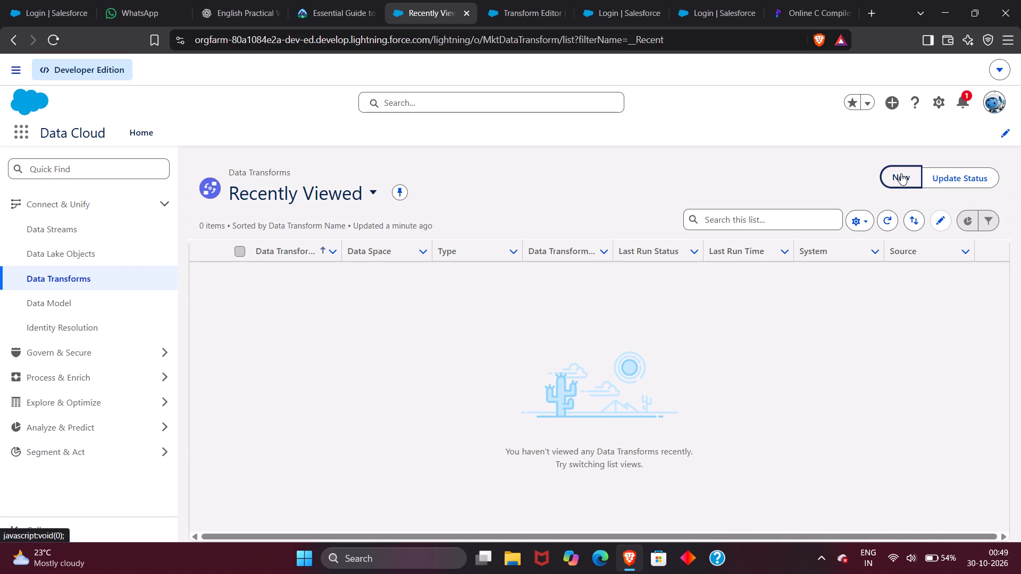
pyautogui.click(901, 173)
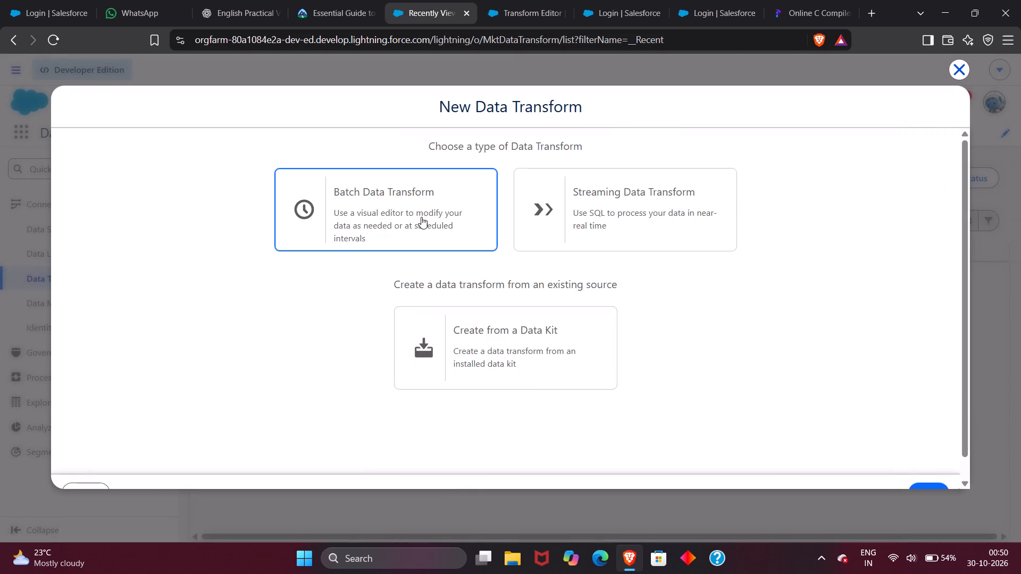
pyautogui.click(415, 210)
pyautogui.click(931, 489)
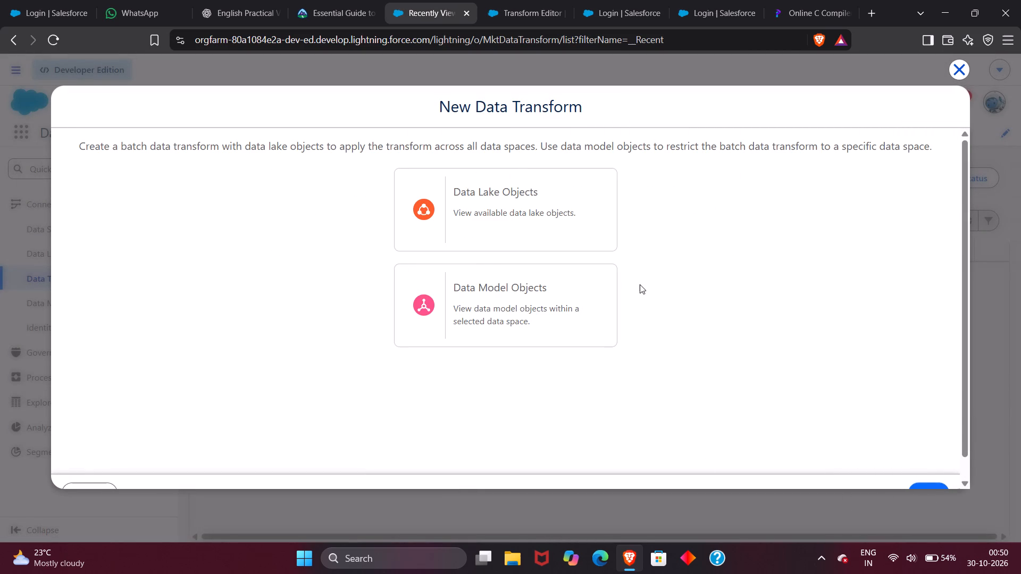
pyautogui.click(525, 185)
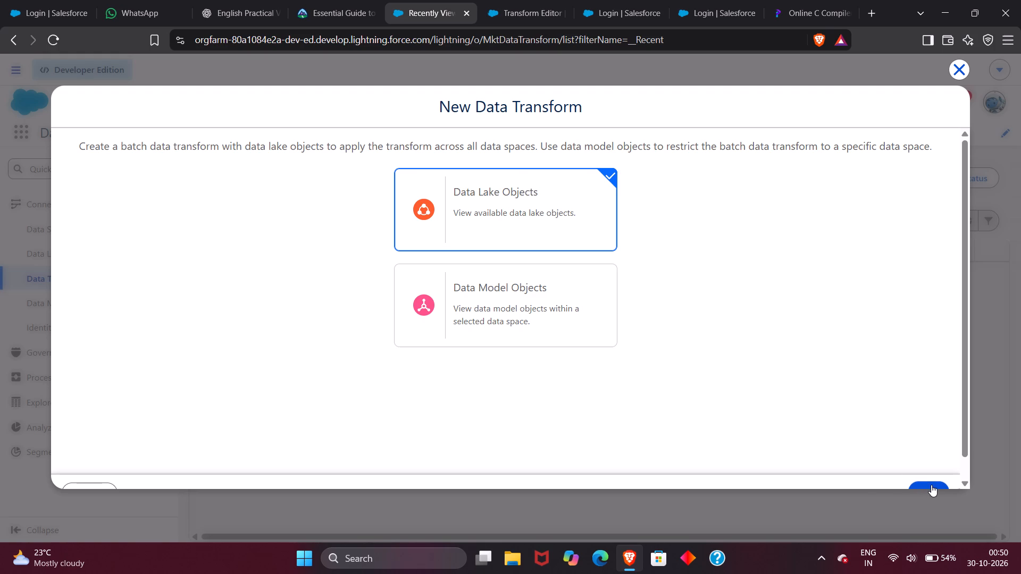
pyautogui.click(931, 485)
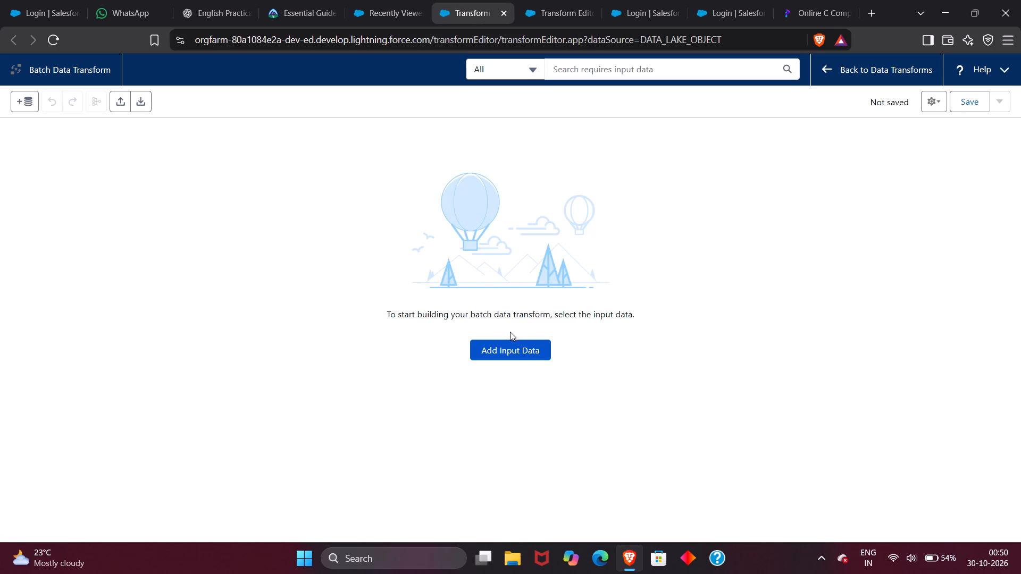
# Search the new transform's available input data for "Opp" without adding any object.
pyautogui.click(522, 350)
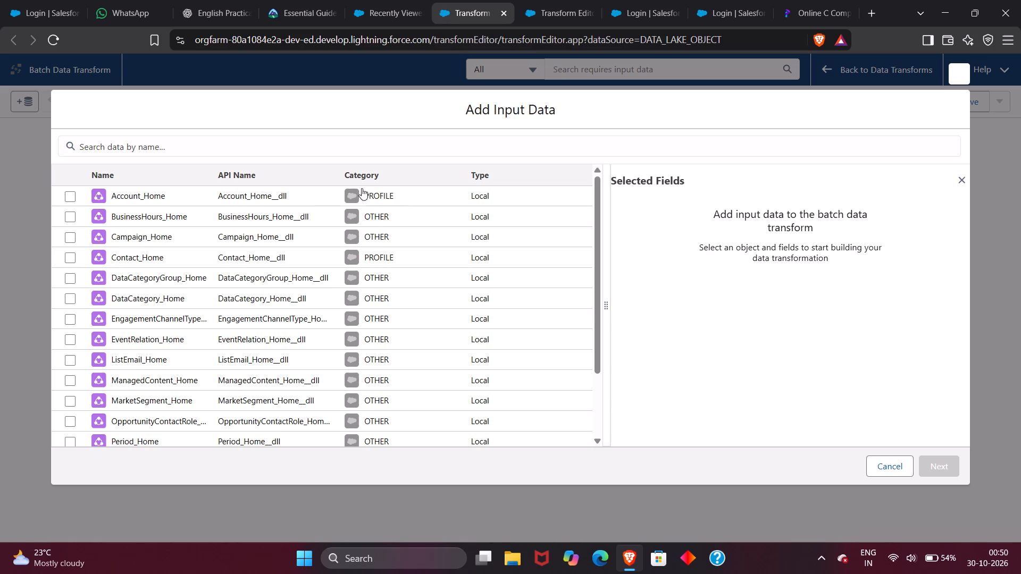
pyautogui.click(445, 143)
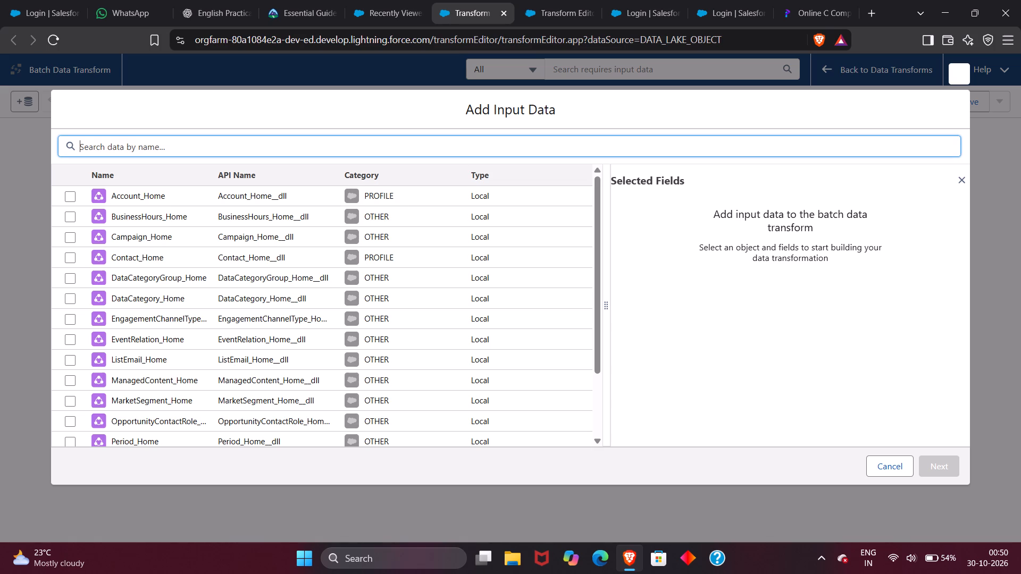
pyautogui.write('Opp')
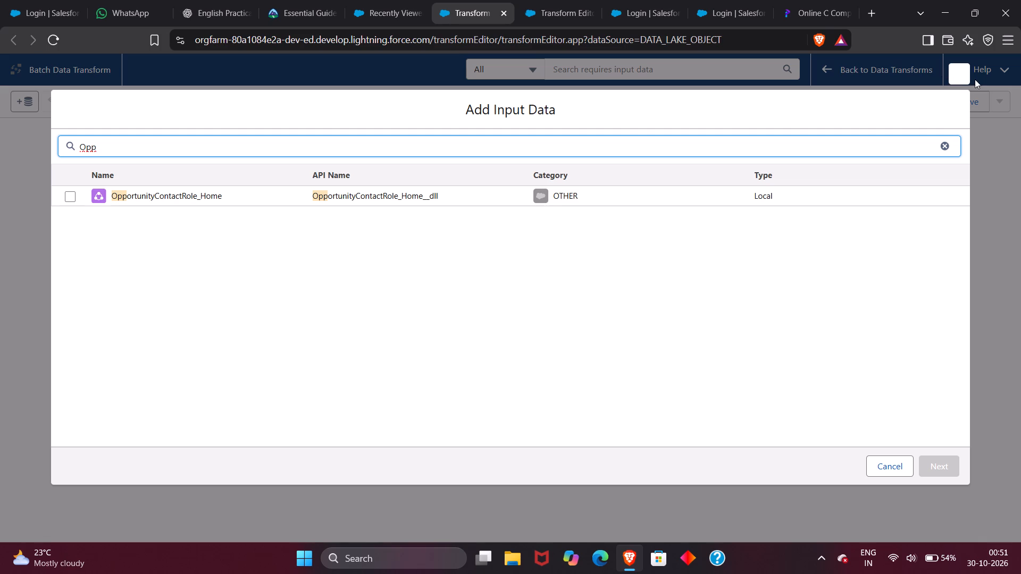
pyautogui.click(963, 72)
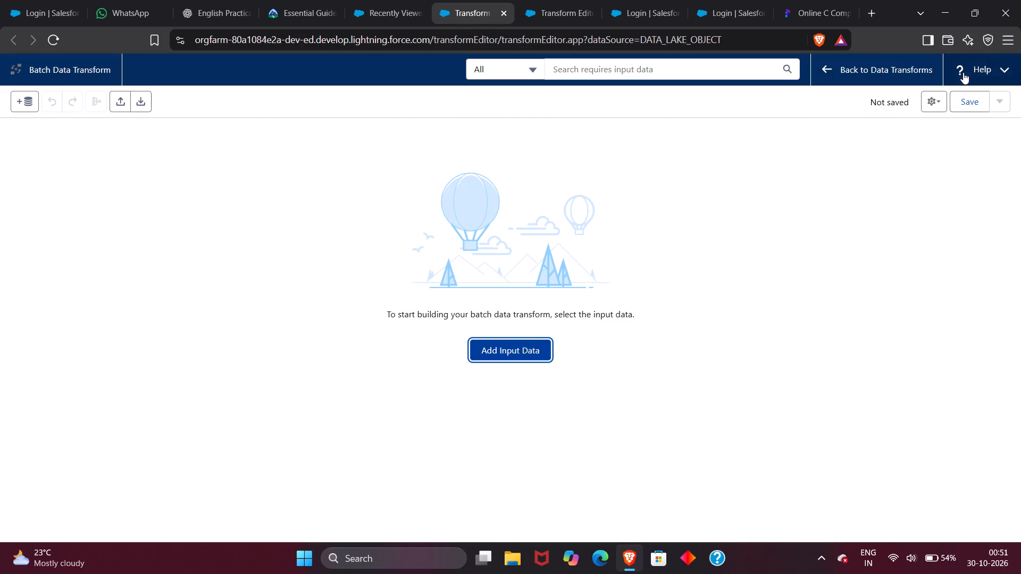
# Return to Data Cloud and open the Data Streams list.
pyautogui.click(378, 10)
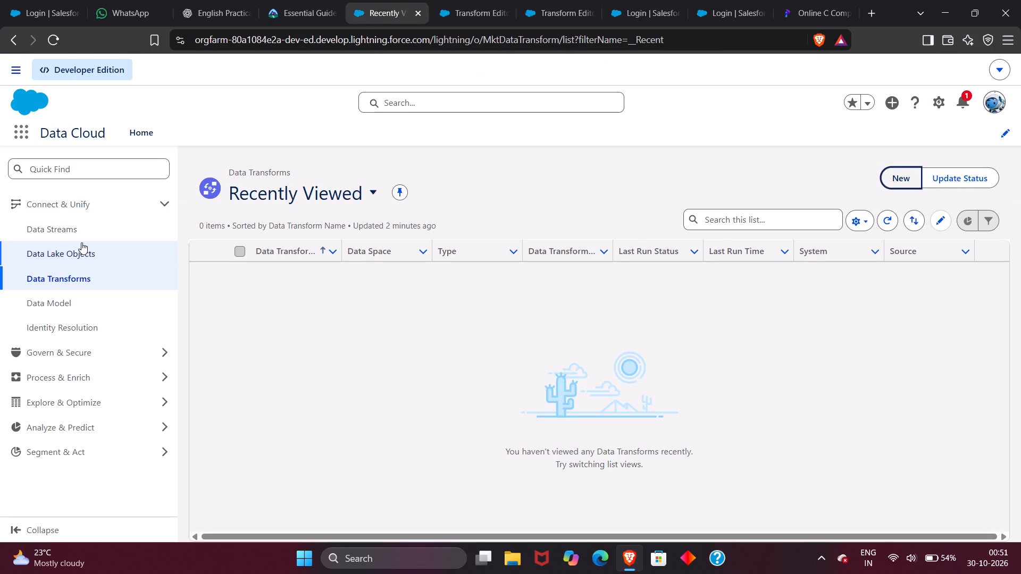
pyautogui.click(79, 237)
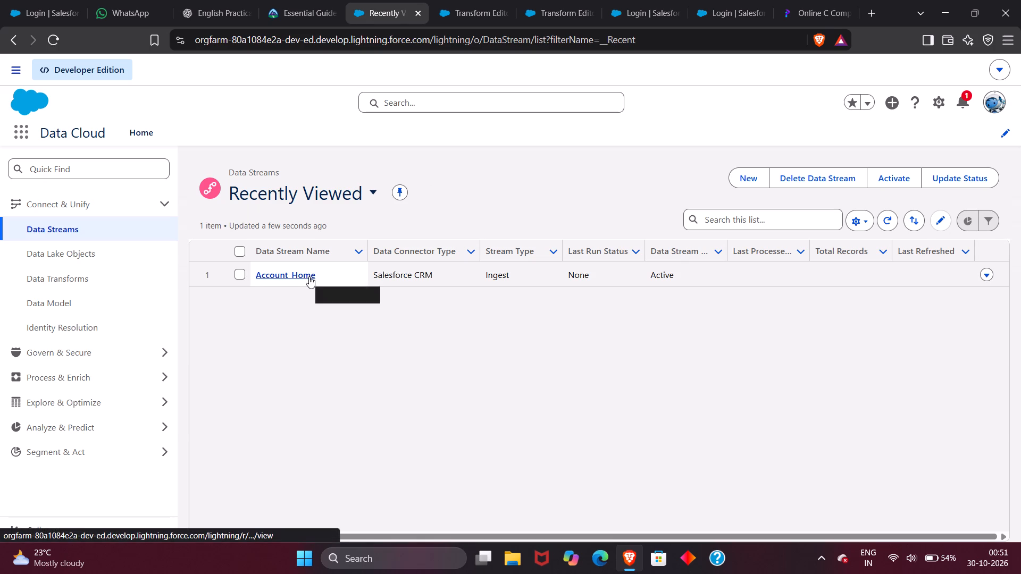
# Open the Account_Home data stream and look through its list of fields.
pyautogui.rightClick(309, 276)
pyautogui.click(300, 275)
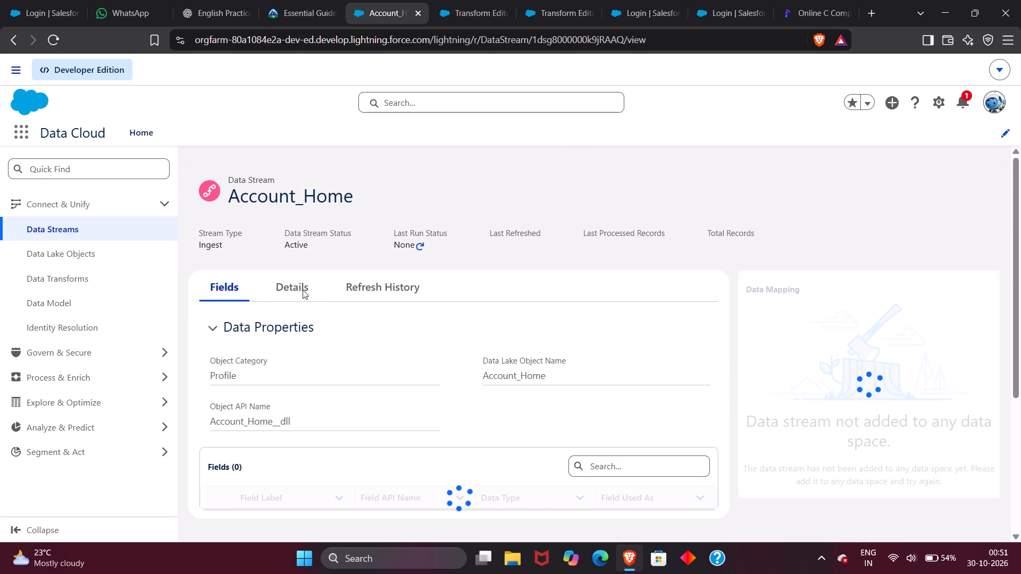
pyautogui.scroll(-5, 384, 414)
pyautogui.scroll(4, 384, 414)
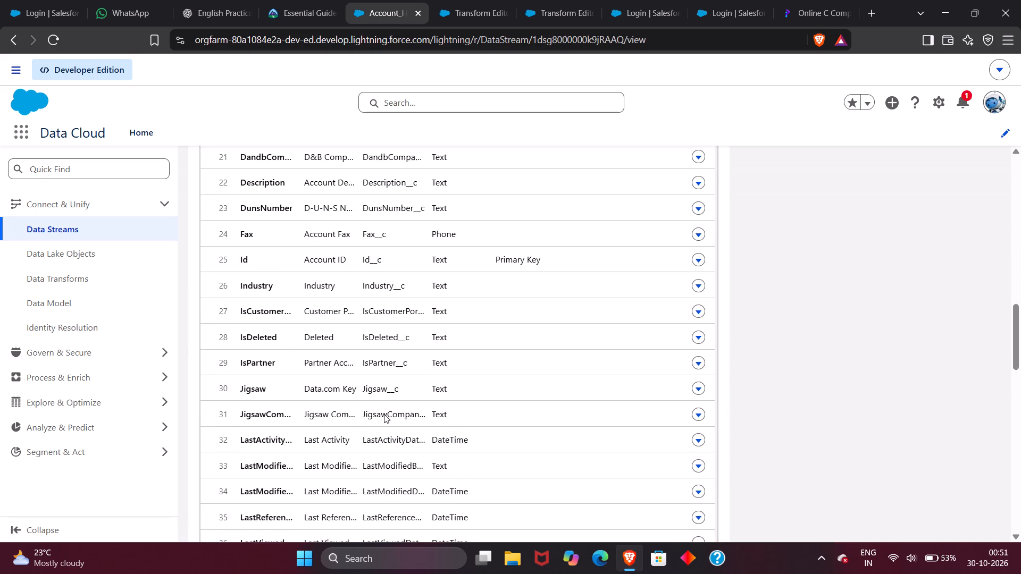
pyautogui.scroll(1, 384, 414)
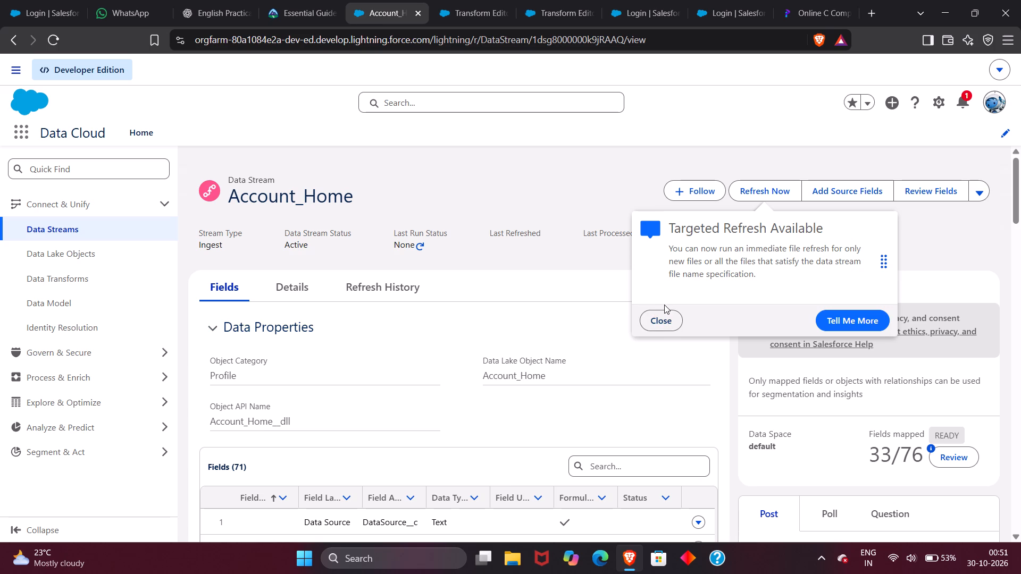
pyautogui.click(658, 323)
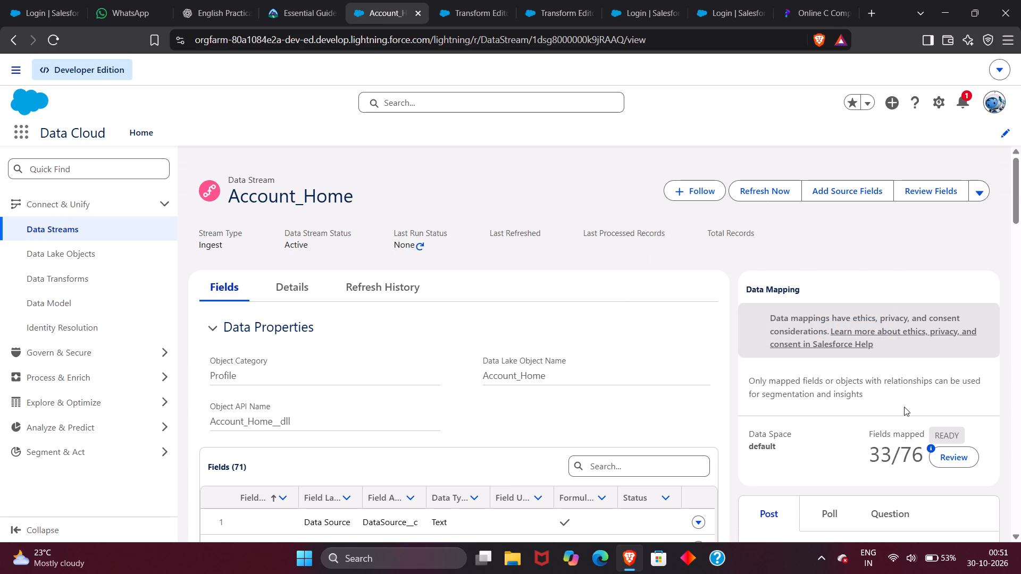
pyautogui.scroll(-4, 904, 407)
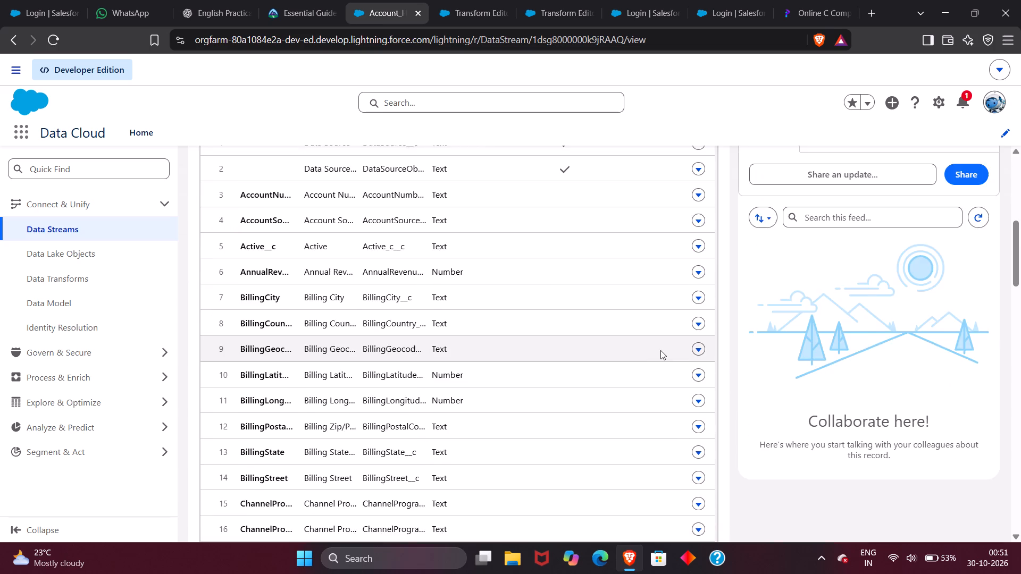
pyautogui.scroll(7, 660, 350)
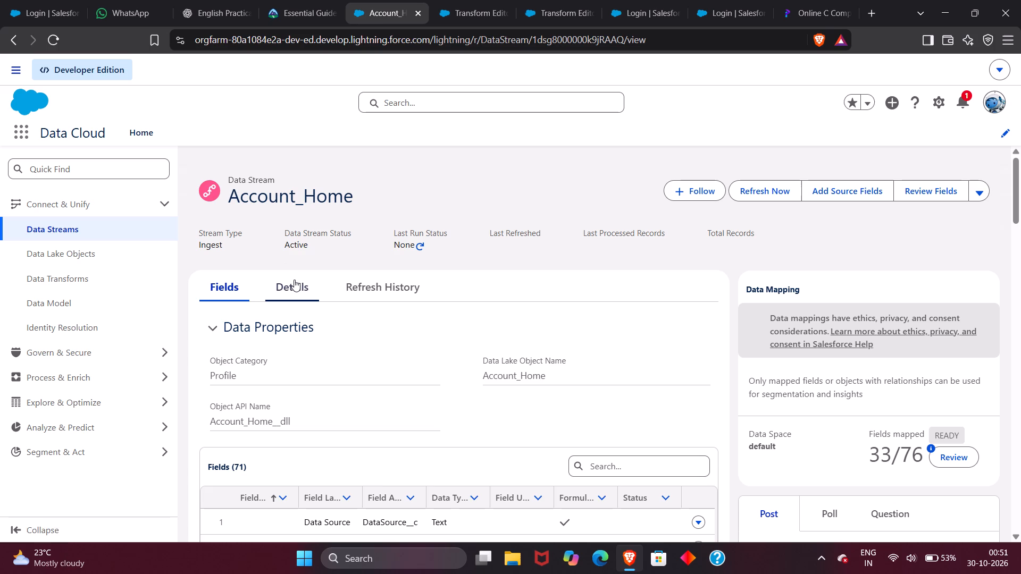
# Examine the Account_Home data stream's details and its refresh history.
pyautogui.click(294, 280)
pyautogui.scroll(-1, 370, 286)
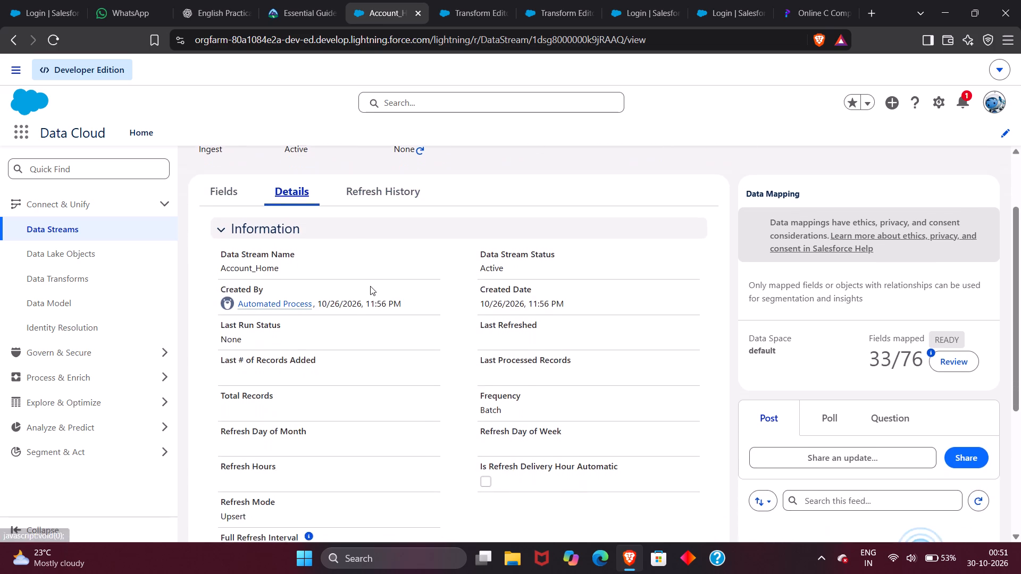
pyautogui.scroll(-3, 370, 286)
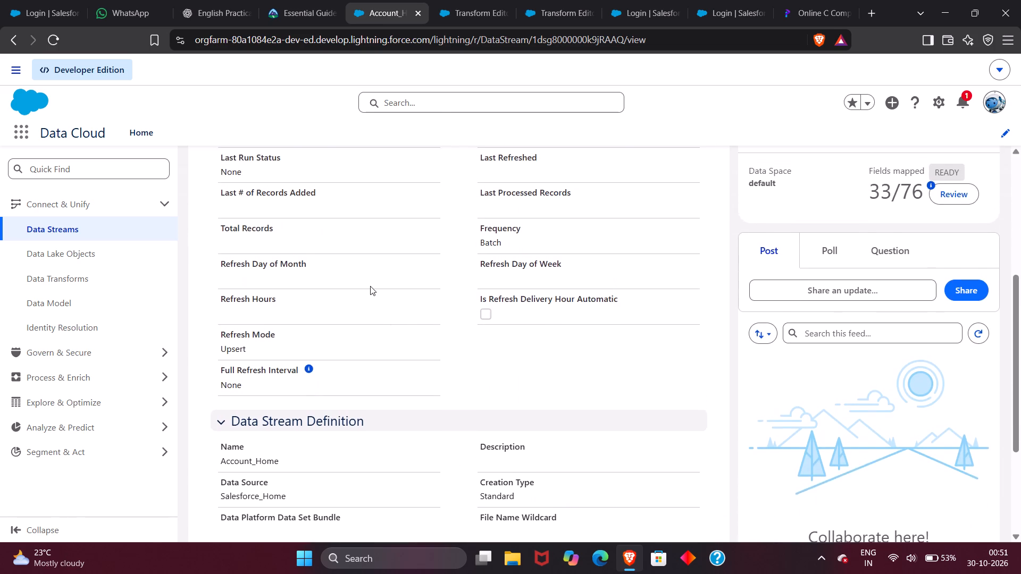
pyautogui.scroll(-2, 370, 286)
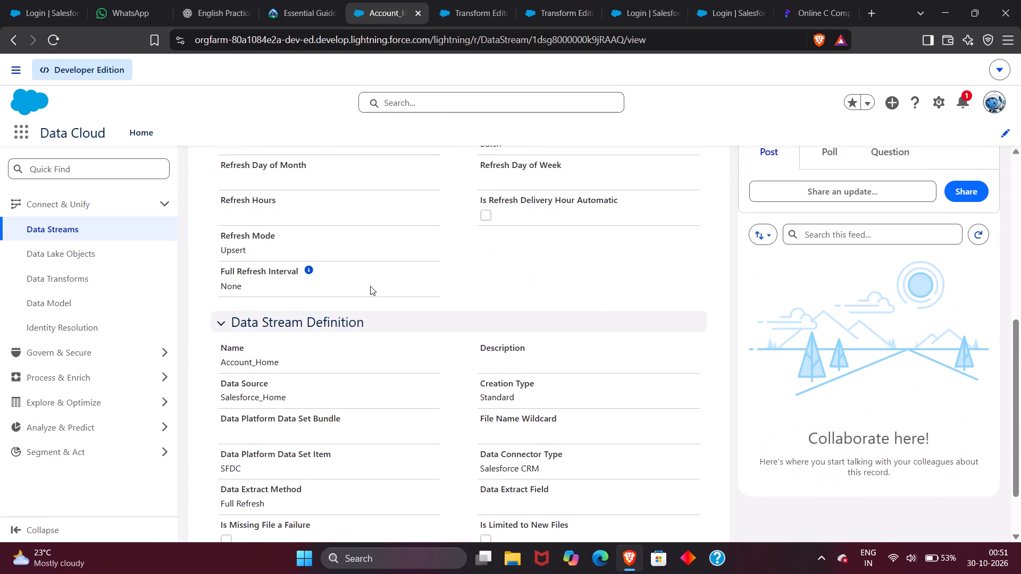
pyautogui.scroll(-1, 370, 286)
pyautogui.scroll(6, 370, 286)
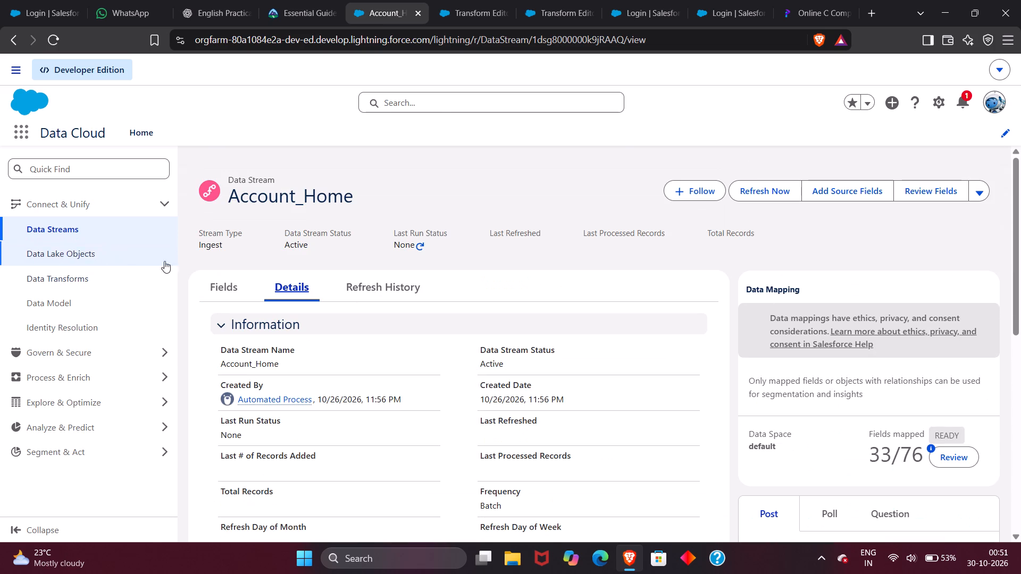
pyautogui.click(378, 295)
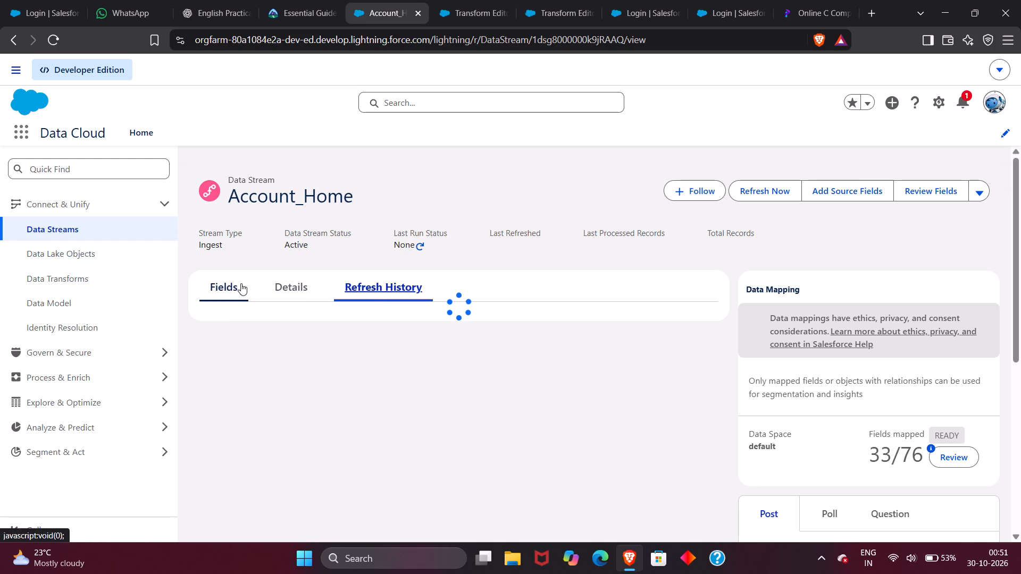
# Return to the Data Streams list and select the Account_Home data stream.
pyautogui.rightClick(94, 224)
pyautogui.click(16, 229)
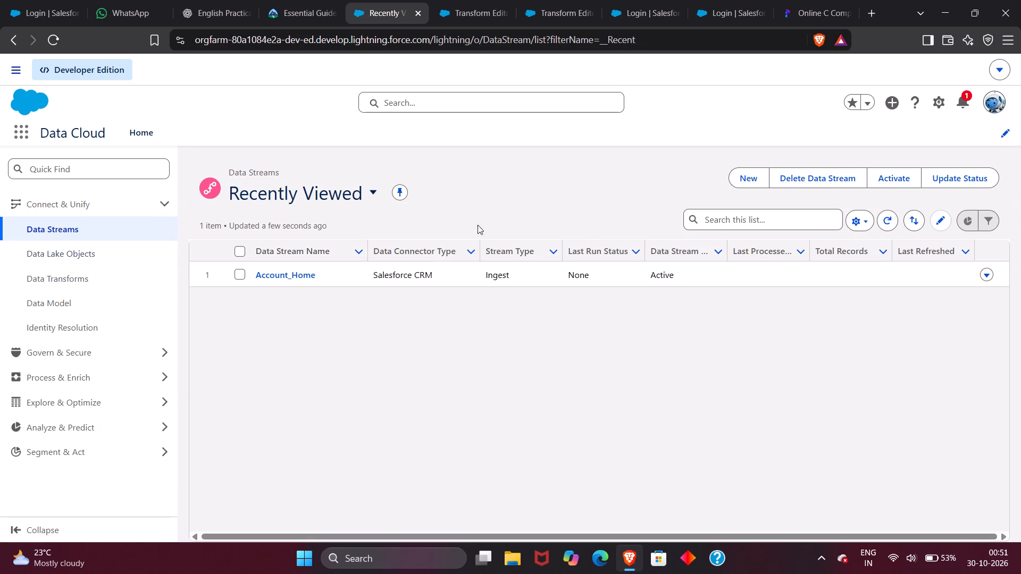
pyautogui.click(237, 274)
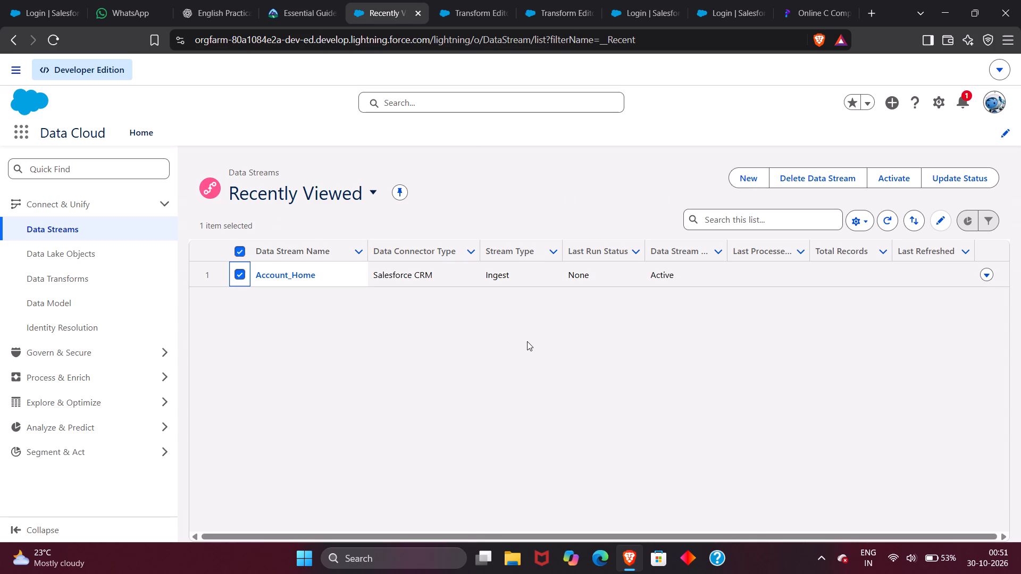
pyautogui.scroll(-5, 527, 341)
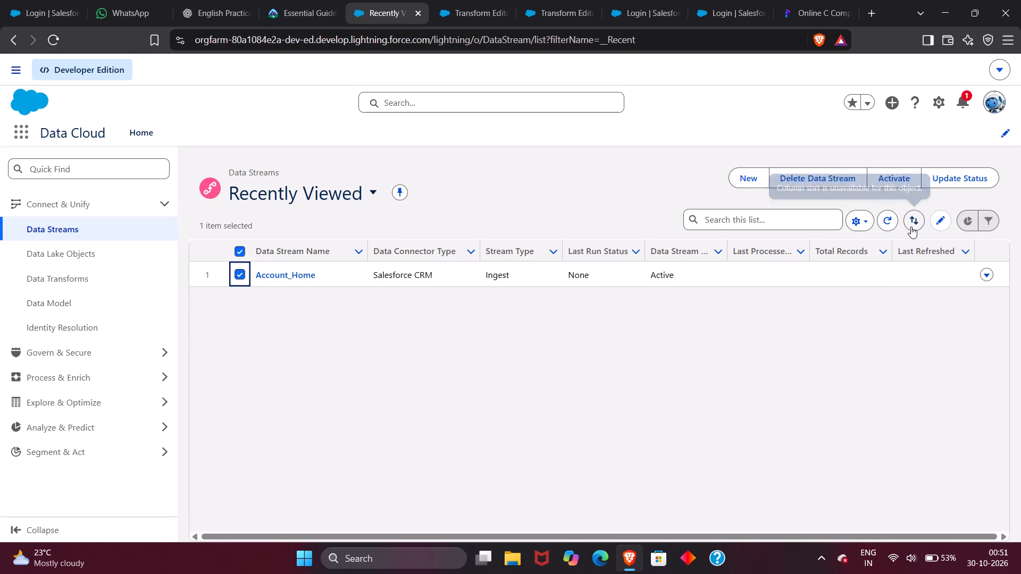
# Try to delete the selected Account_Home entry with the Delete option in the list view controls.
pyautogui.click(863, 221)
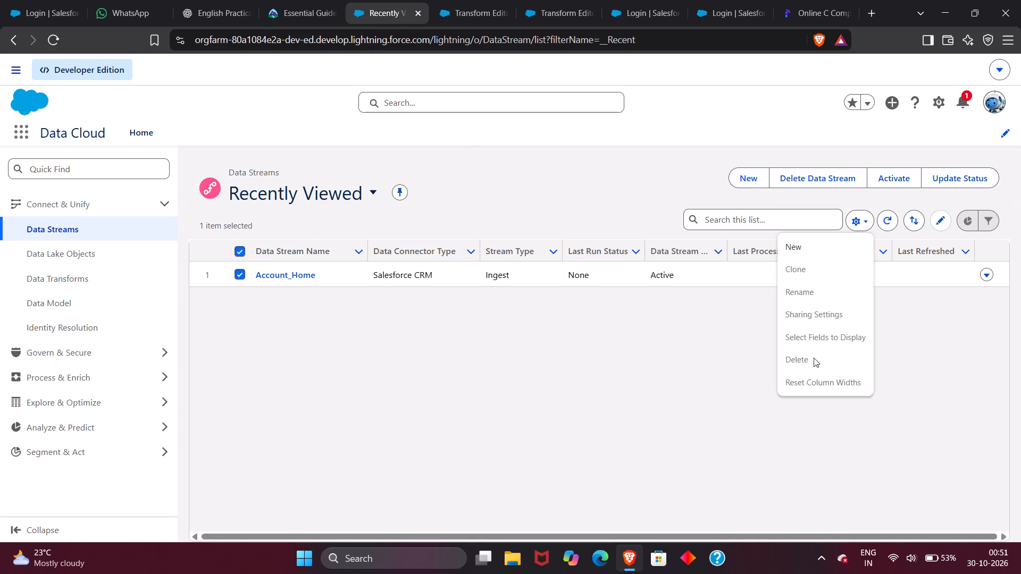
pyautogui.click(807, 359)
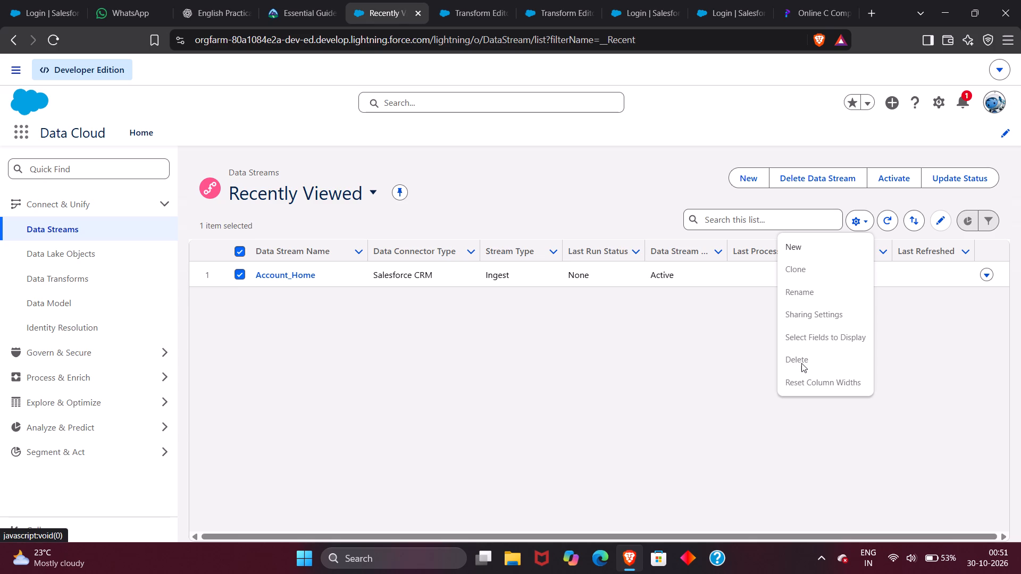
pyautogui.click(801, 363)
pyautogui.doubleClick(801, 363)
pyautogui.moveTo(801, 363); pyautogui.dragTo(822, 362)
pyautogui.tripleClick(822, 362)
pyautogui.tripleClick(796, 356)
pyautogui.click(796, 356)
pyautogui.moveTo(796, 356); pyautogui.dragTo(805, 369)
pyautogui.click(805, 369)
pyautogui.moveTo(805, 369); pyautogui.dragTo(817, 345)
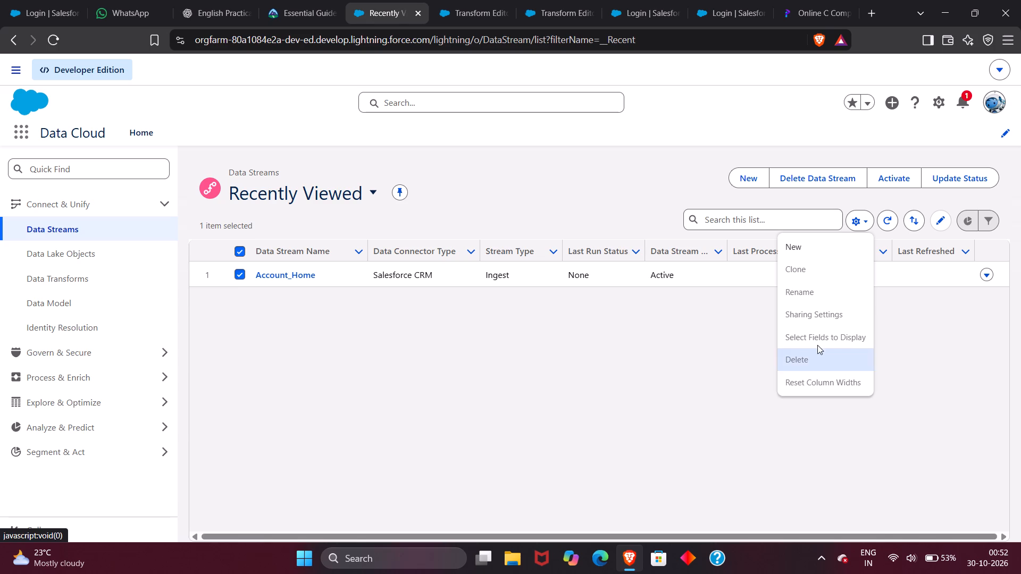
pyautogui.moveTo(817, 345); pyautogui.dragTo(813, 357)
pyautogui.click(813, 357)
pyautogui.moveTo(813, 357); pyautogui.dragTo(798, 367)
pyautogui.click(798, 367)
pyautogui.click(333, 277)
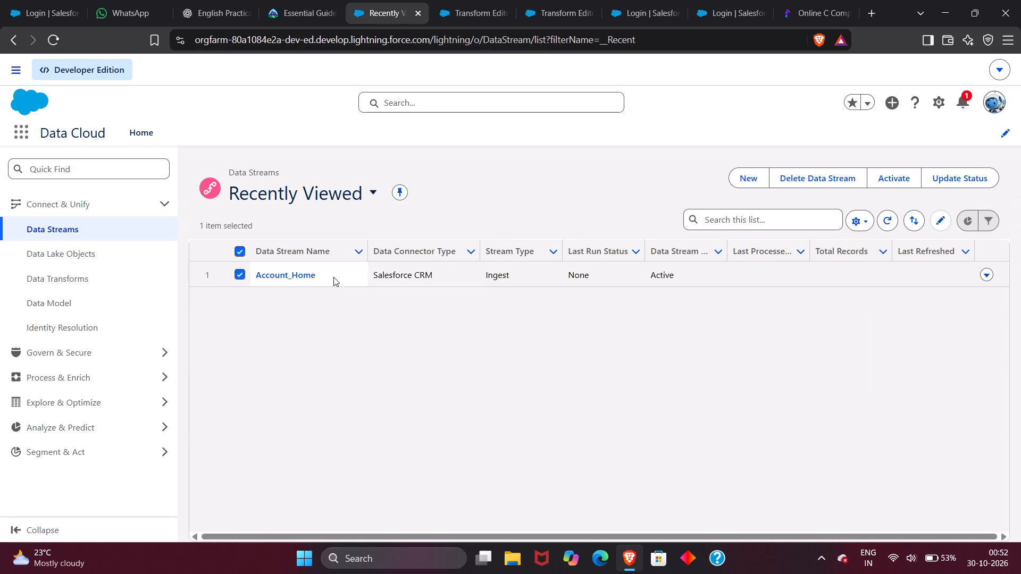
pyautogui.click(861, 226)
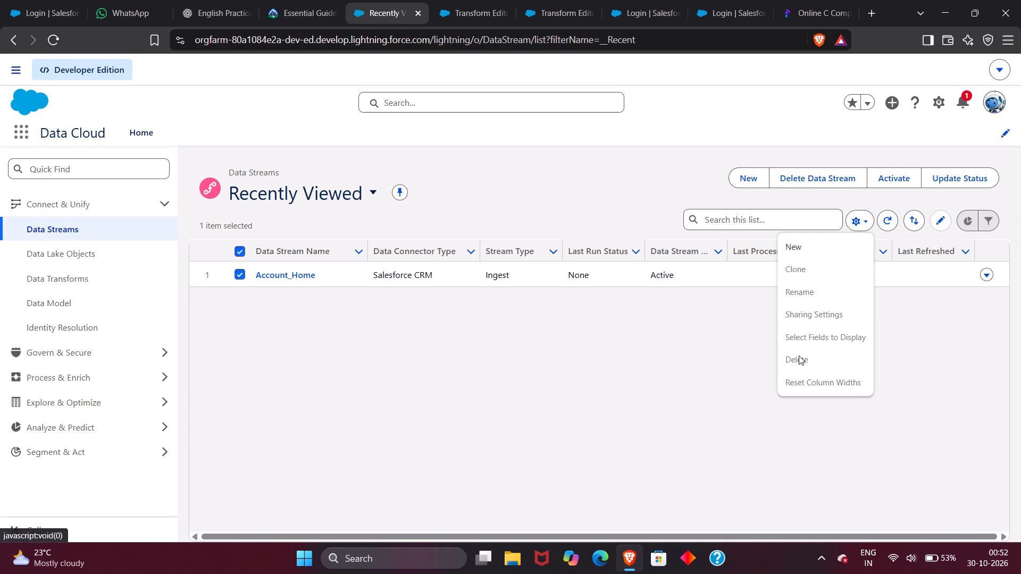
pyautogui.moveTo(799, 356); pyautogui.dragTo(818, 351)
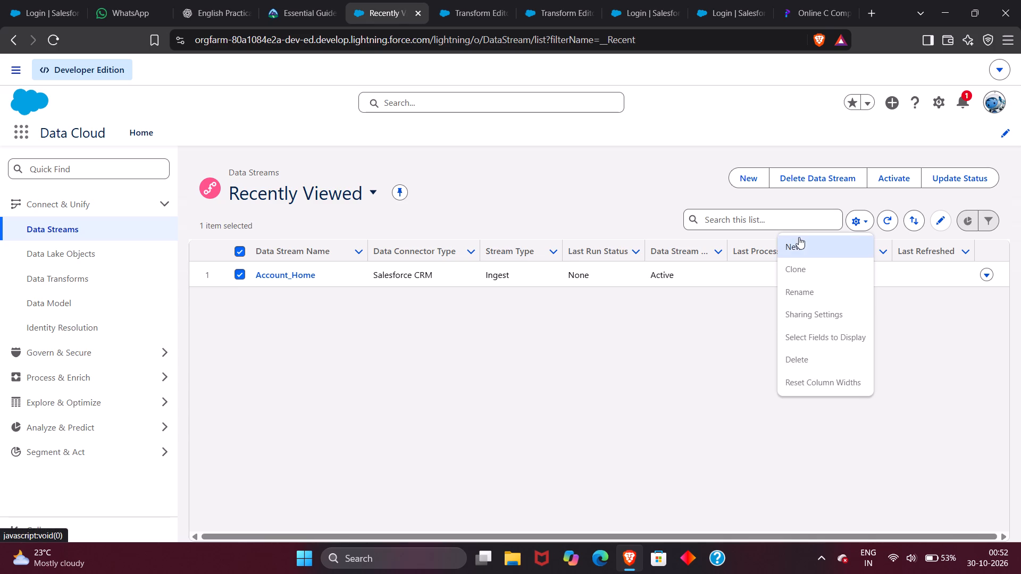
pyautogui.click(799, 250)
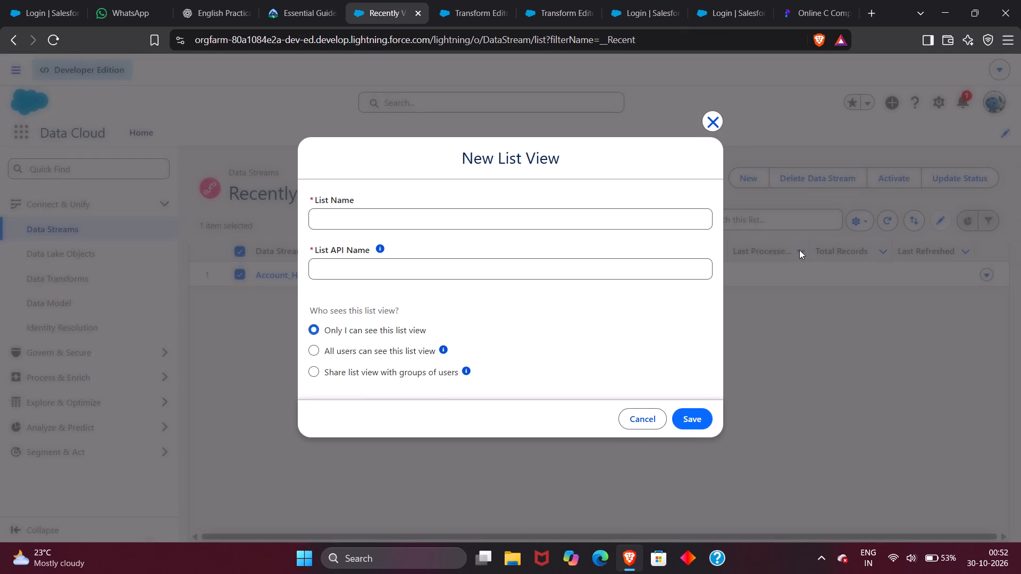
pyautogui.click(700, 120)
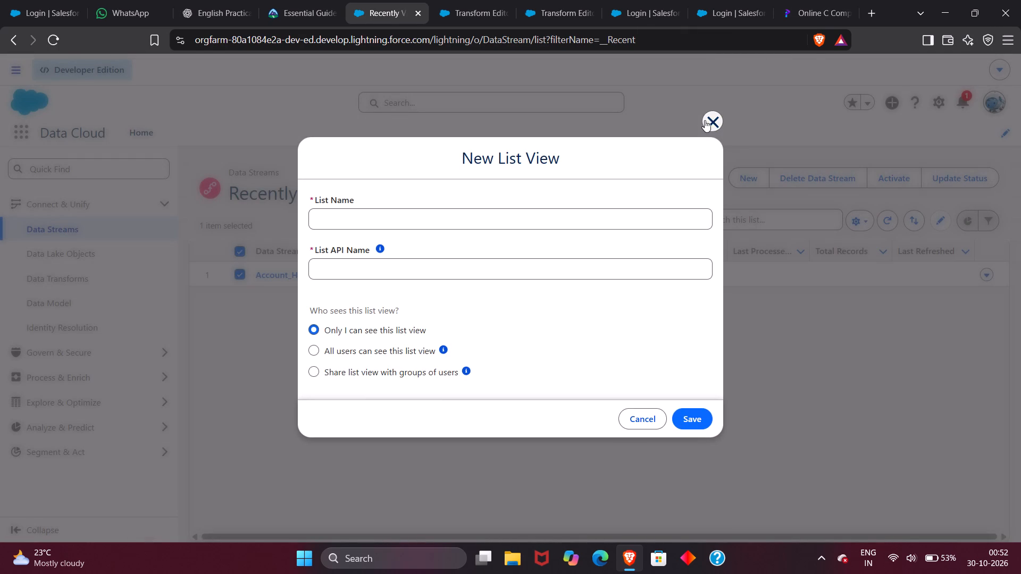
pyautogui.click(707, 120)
# Submit the selected Account_Home data stream for deletion and close the deletion dialog.
pyautogui.click(847, 179)
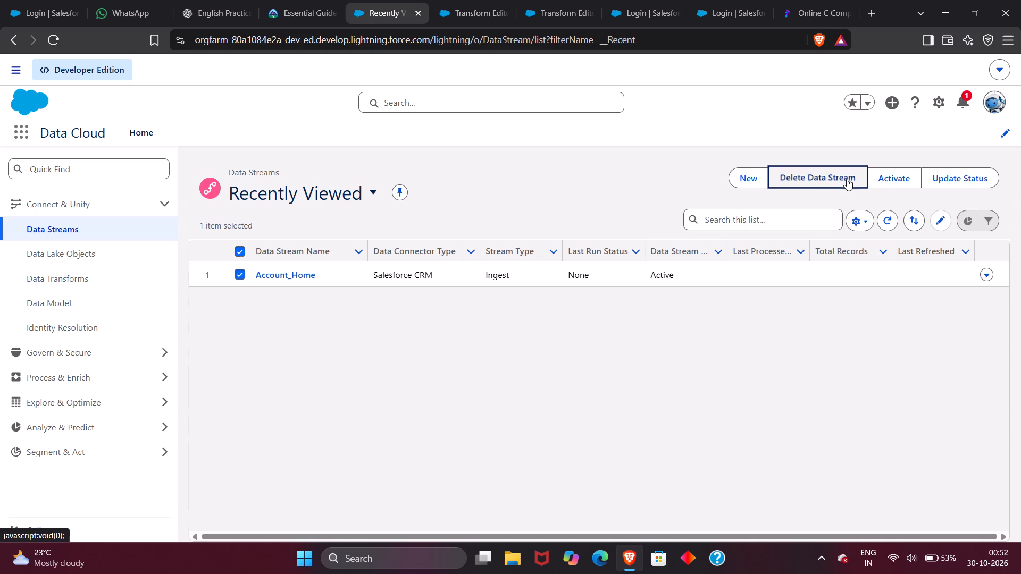
pyautogui.click(847, 179)
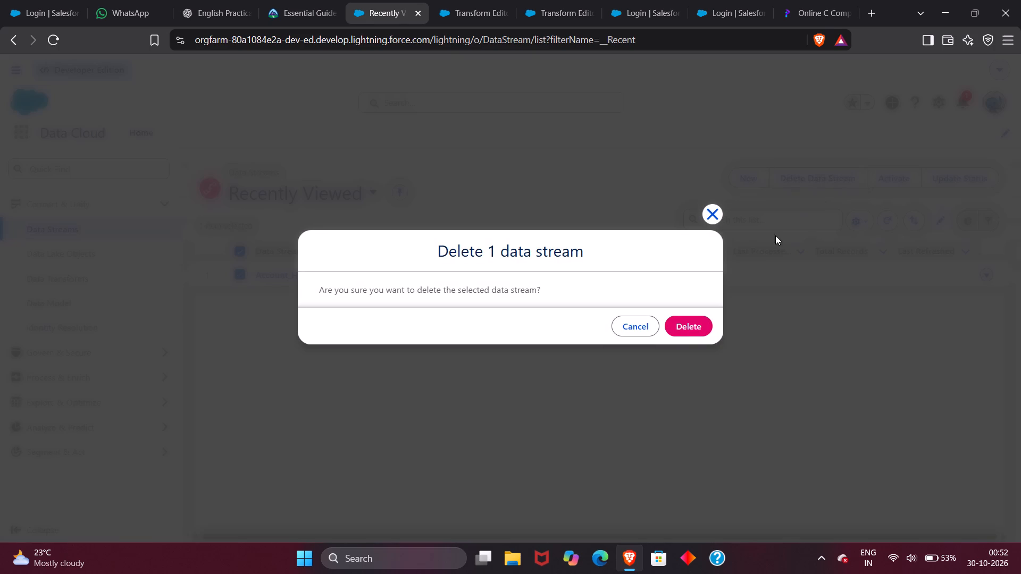
pyautogui.click(692, 325)
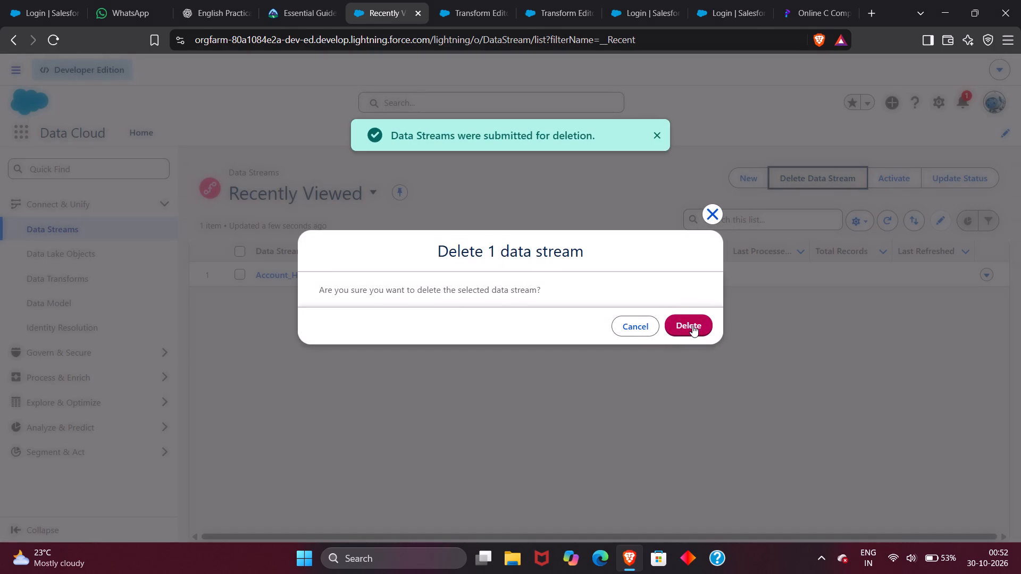
pyautogui.click(715, 214)
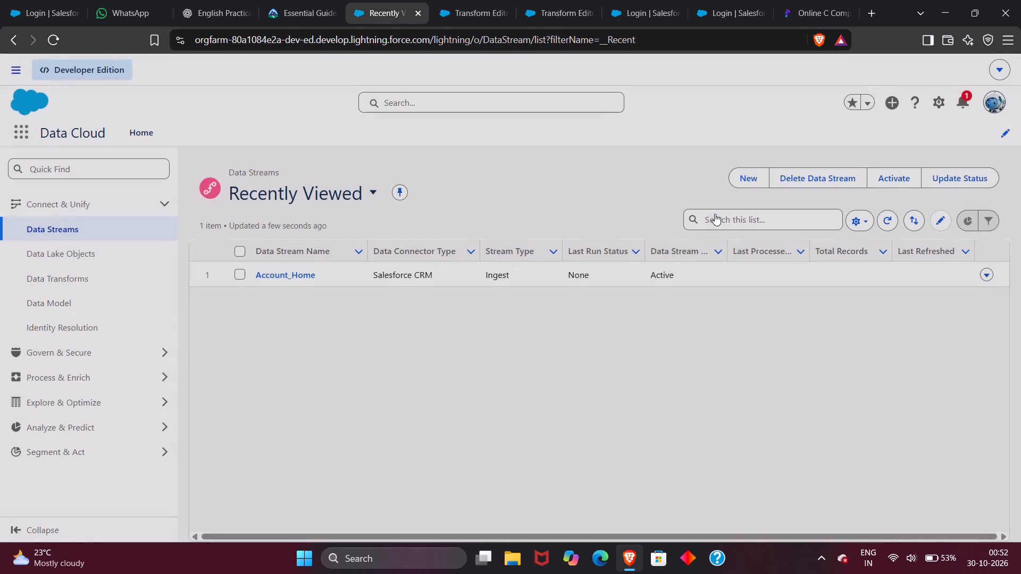
# Start a new data stream from the Salesforce CRM source and list the EPIC OrgFarm org's individual objects instead of bundles.
pyautogui.scroll(10, 715, 214)
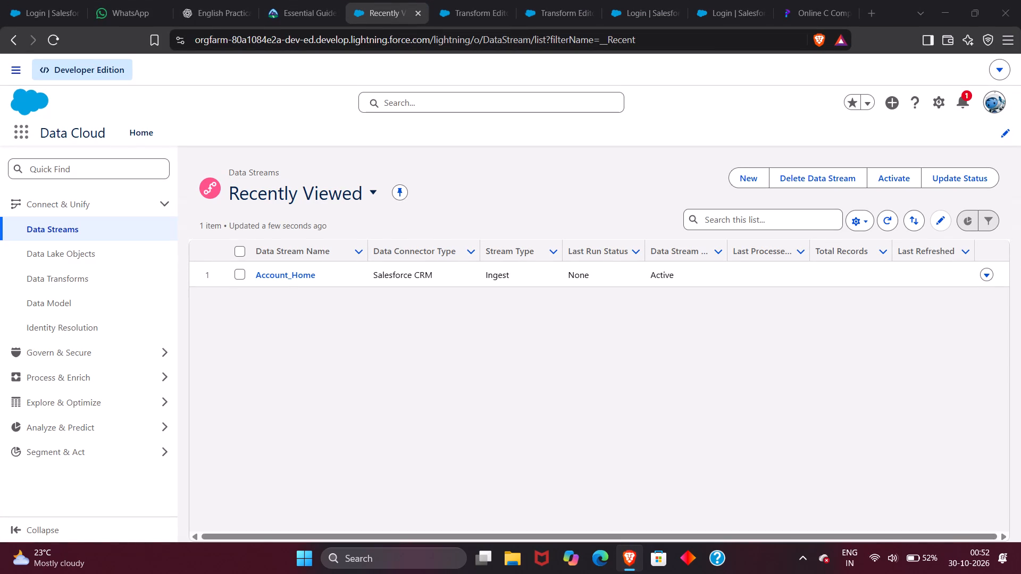
pyautogui.scroll(2, 715, 214)
pyautogui.click(748, 176)
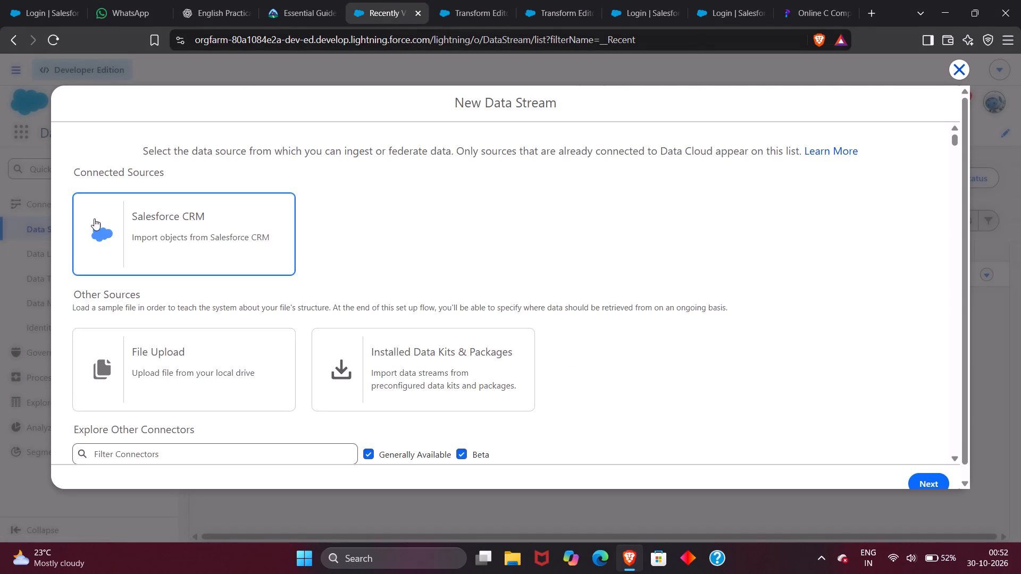
pyautogui.click(161, 219)
pyautogui.click(931, 479)
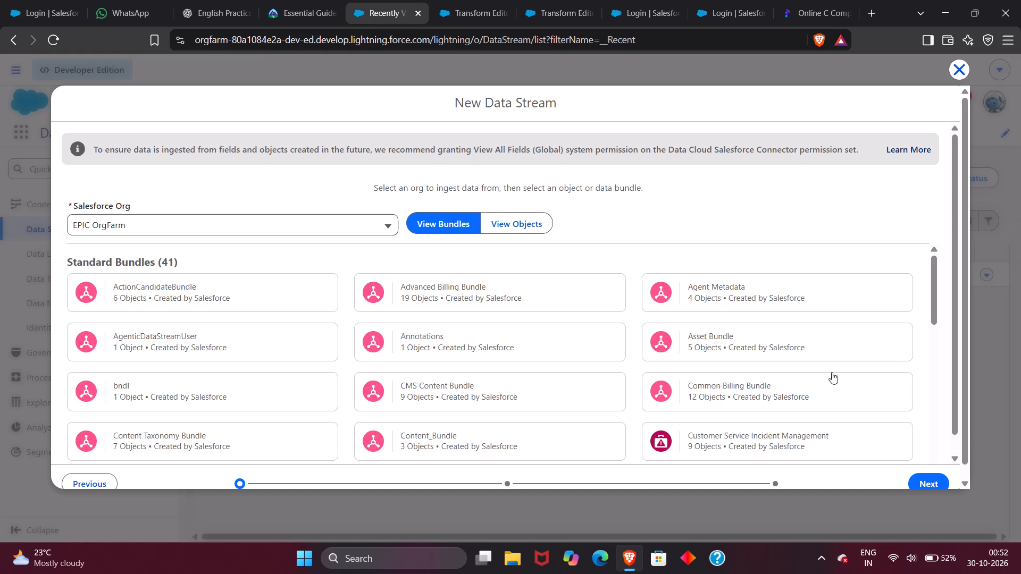
pyautogui.click(513, 226)
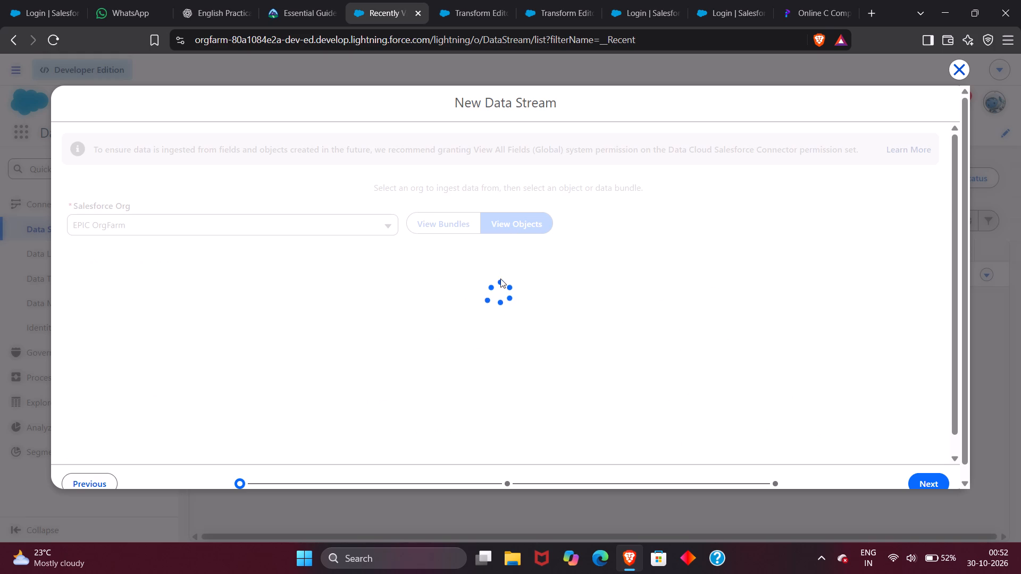
pyautogui.hscroll(-2, 502, 281)
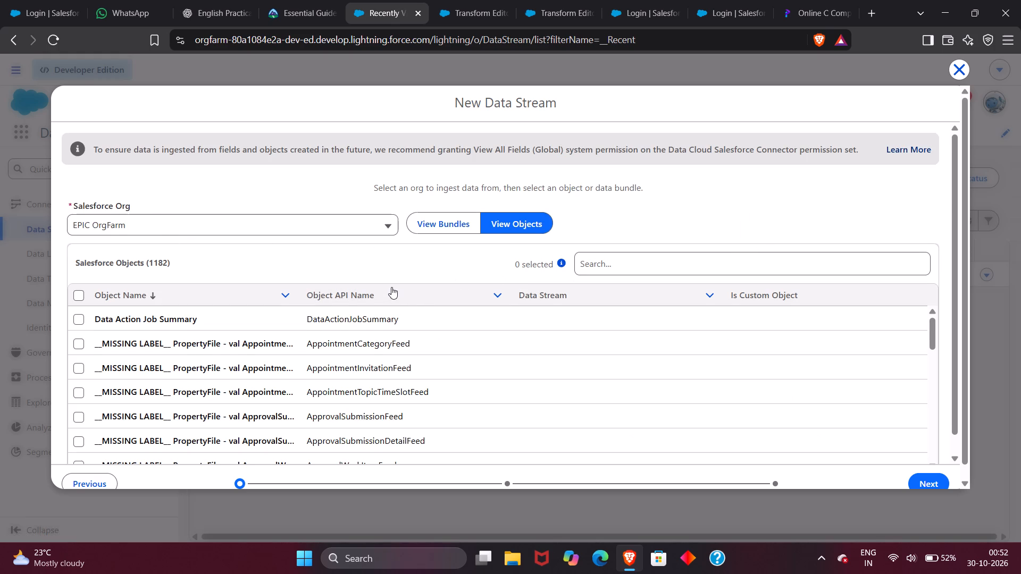
# Search the Salesforce objects for "opp", select the Opportunity object and continue to its details.
pyautogui.scroll(-6, 376, 290)
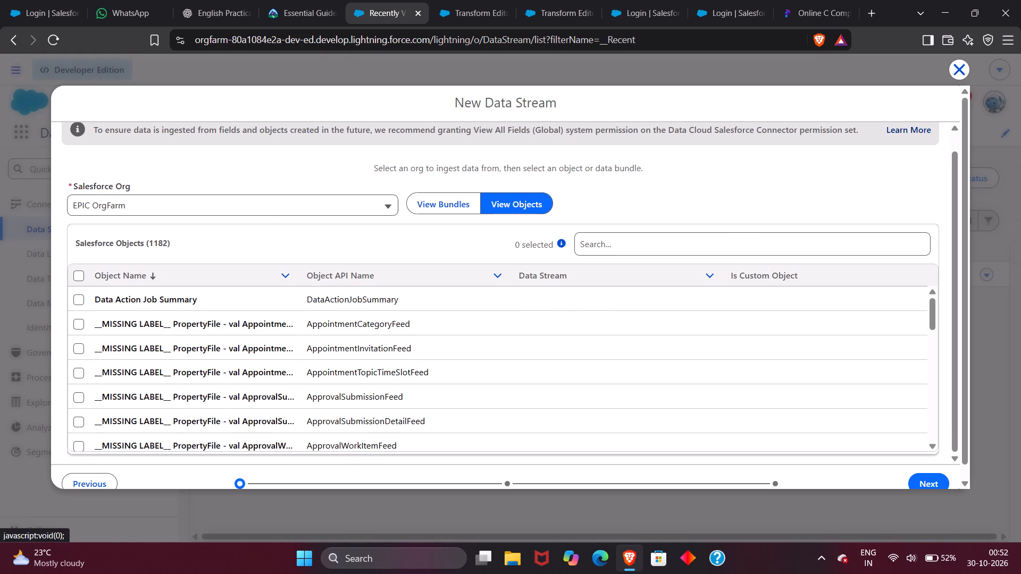
pyautogui.click(612, 235)
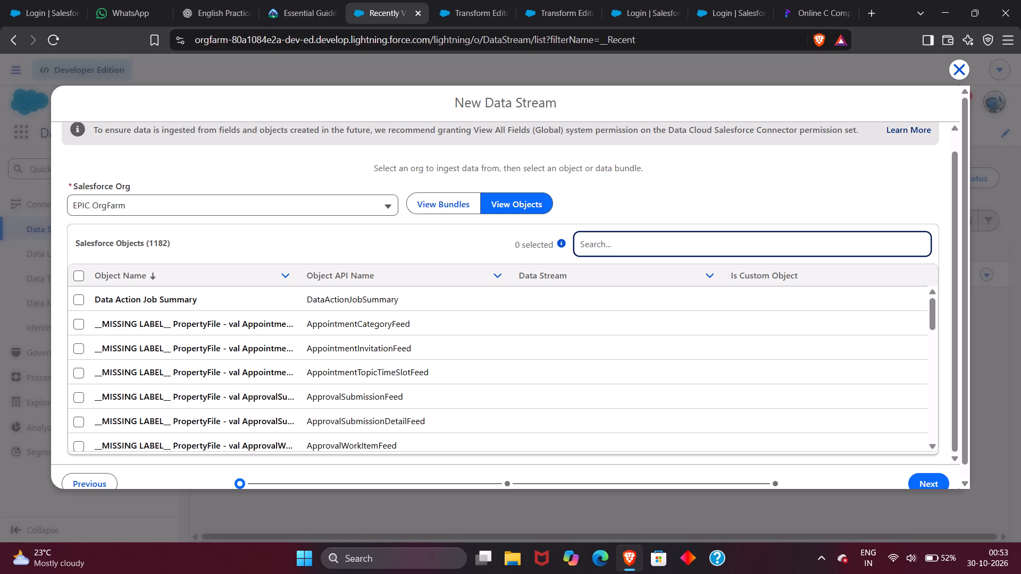
pyautogui.write('opp')
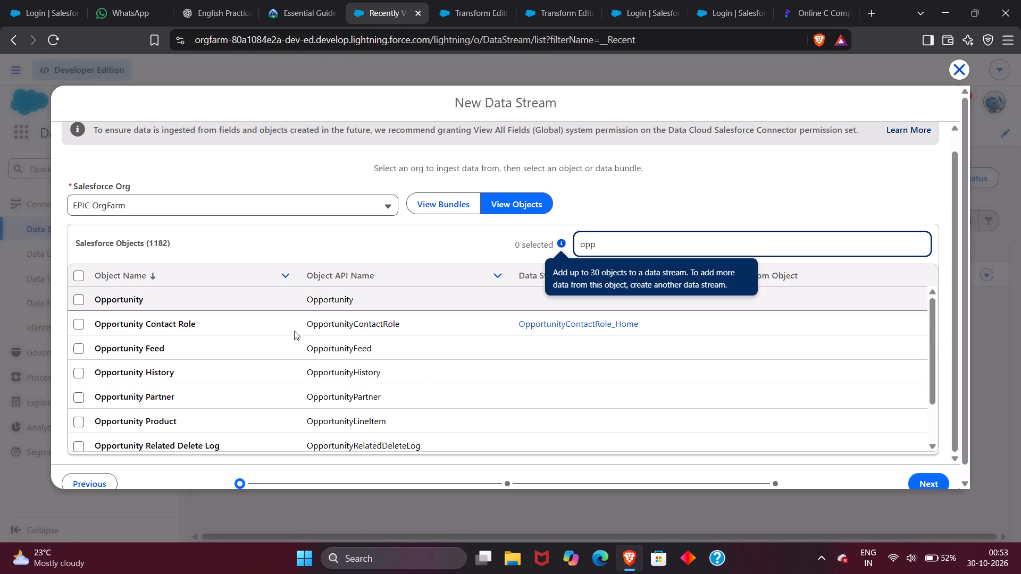
pyautogui.click(260, 299)
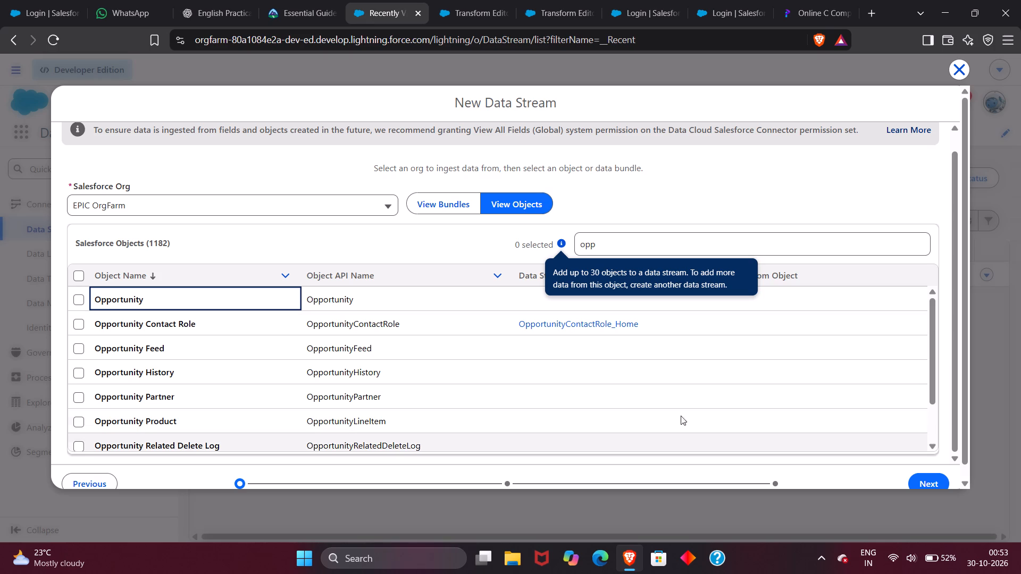
pyautogui.click(80, 303)
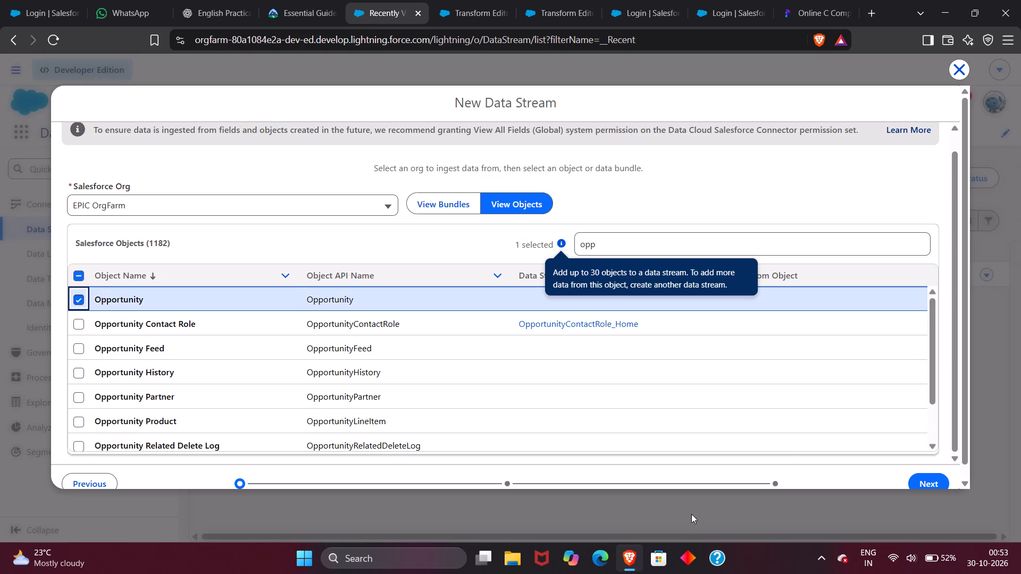
pyautogui.click(923, 477)
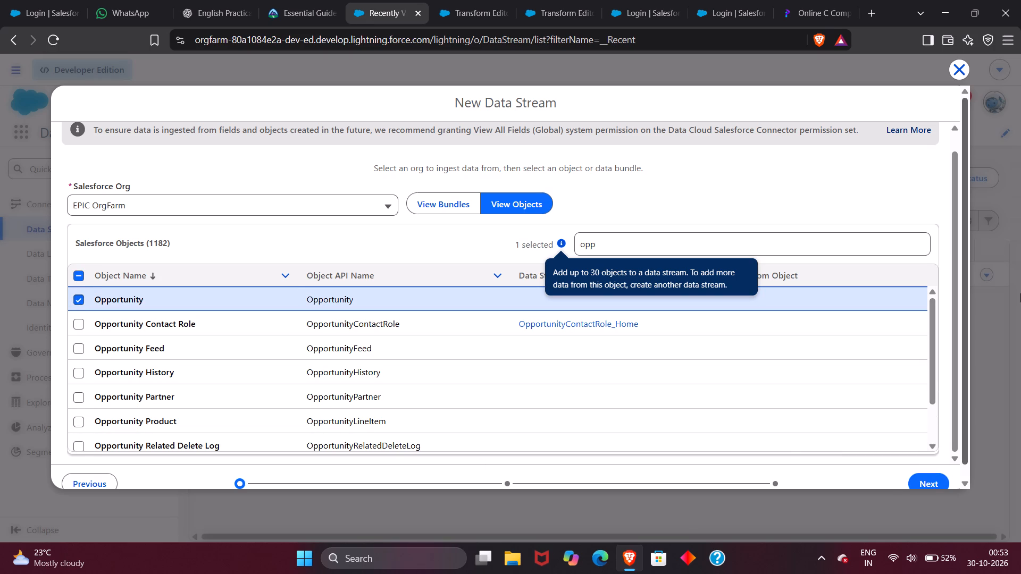
pyautogui.click(935, 480)
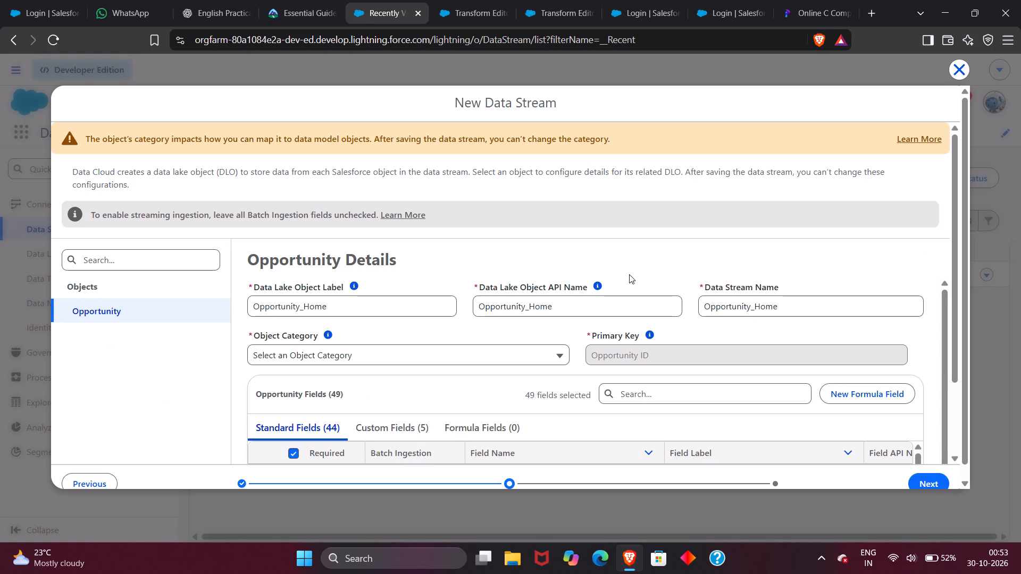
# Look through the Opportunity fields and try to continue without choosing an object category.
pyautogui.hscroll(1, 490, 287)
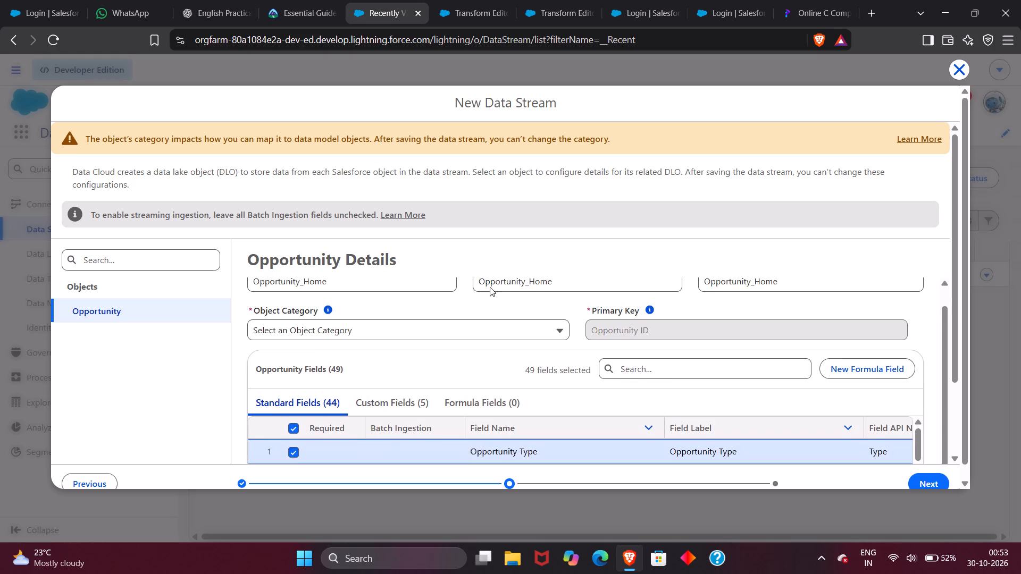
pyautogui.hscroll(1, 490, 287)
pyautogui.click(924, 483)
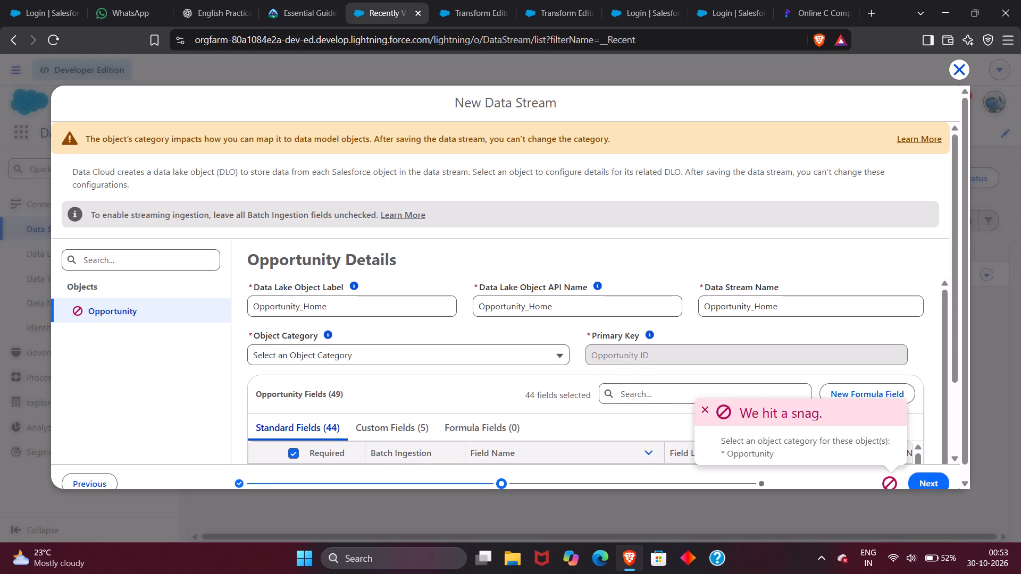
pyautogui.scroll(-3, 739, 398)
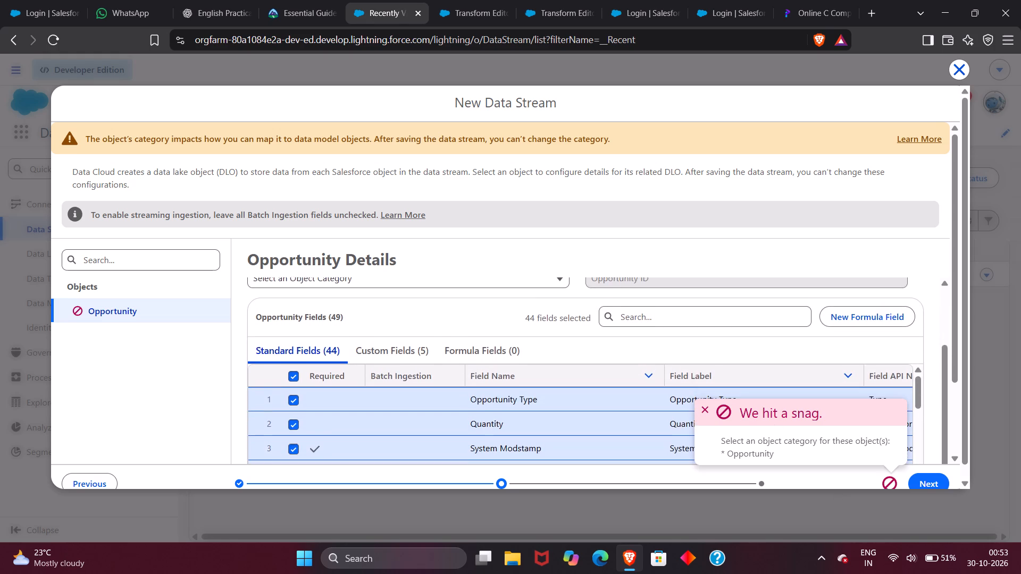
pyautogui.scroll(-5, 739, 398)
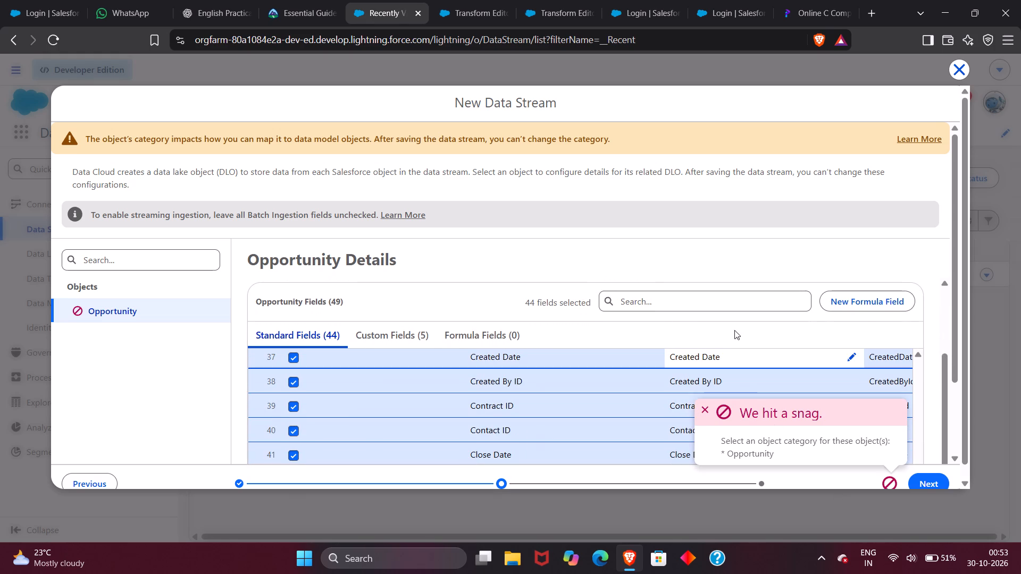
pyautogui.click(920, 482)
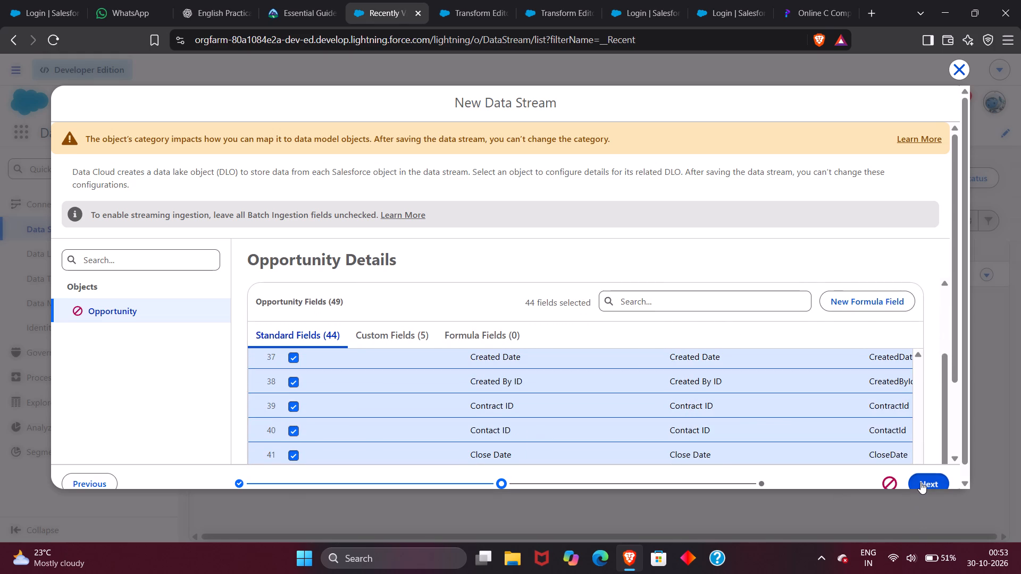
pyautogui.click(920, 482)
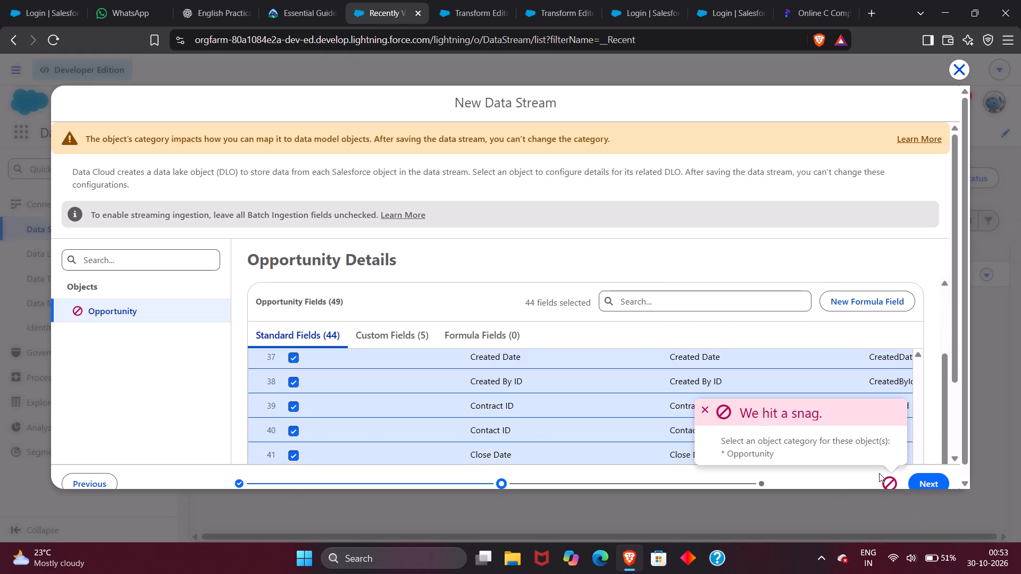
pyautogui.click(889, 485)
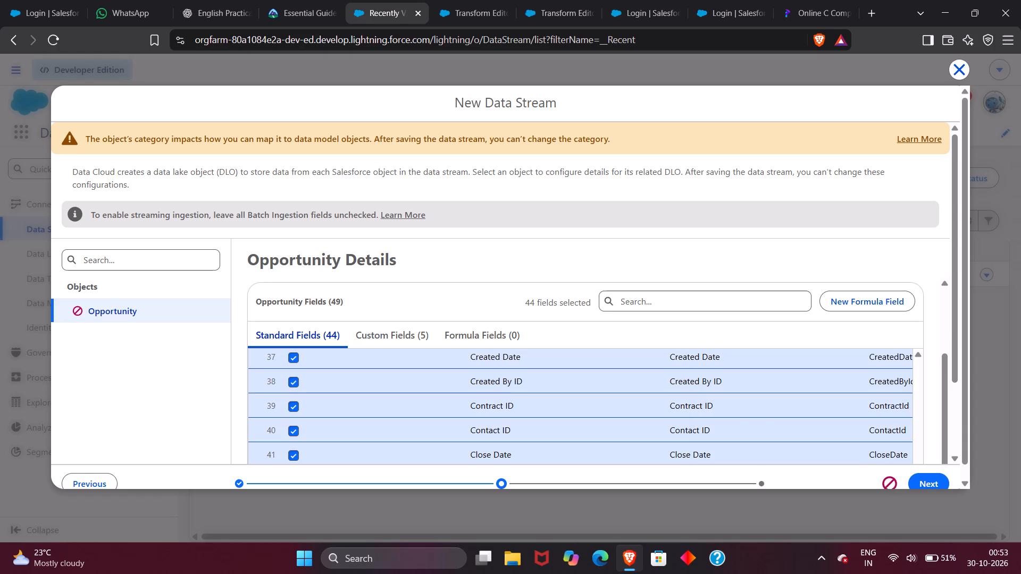
# Set the Opportunity object category to Other.
pyautogui.scroll(1, 786, 404)
pyautogui.scroll(1, 625, 363)
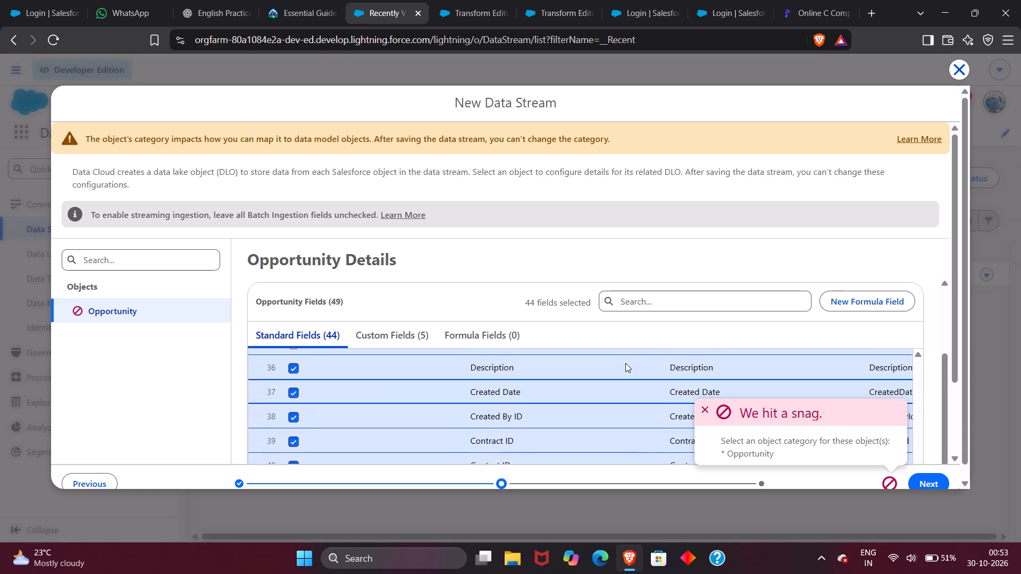
pyautogui.scroll(1, 625, 363)
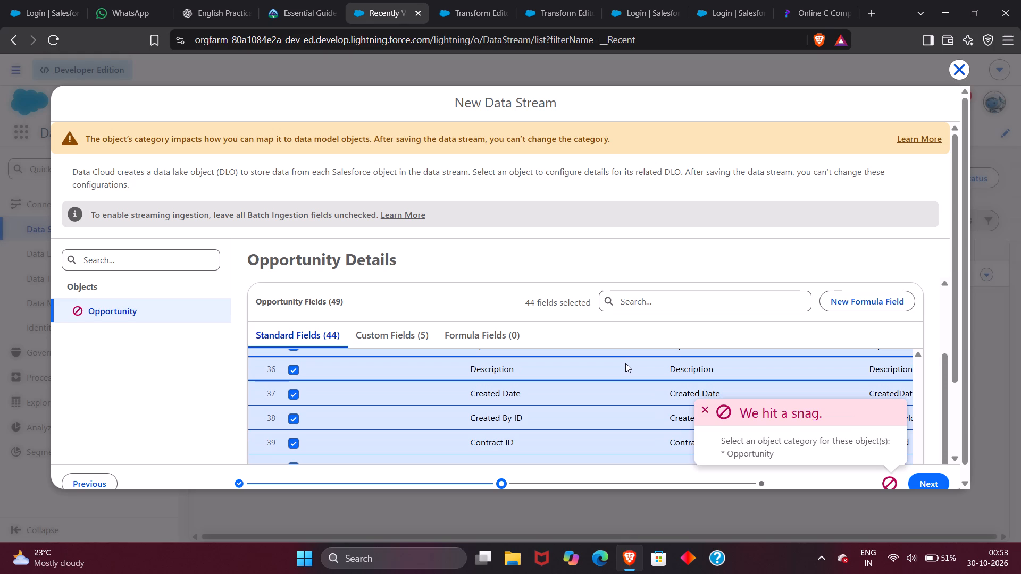
pyautogui.scroll(14, 616, 417)
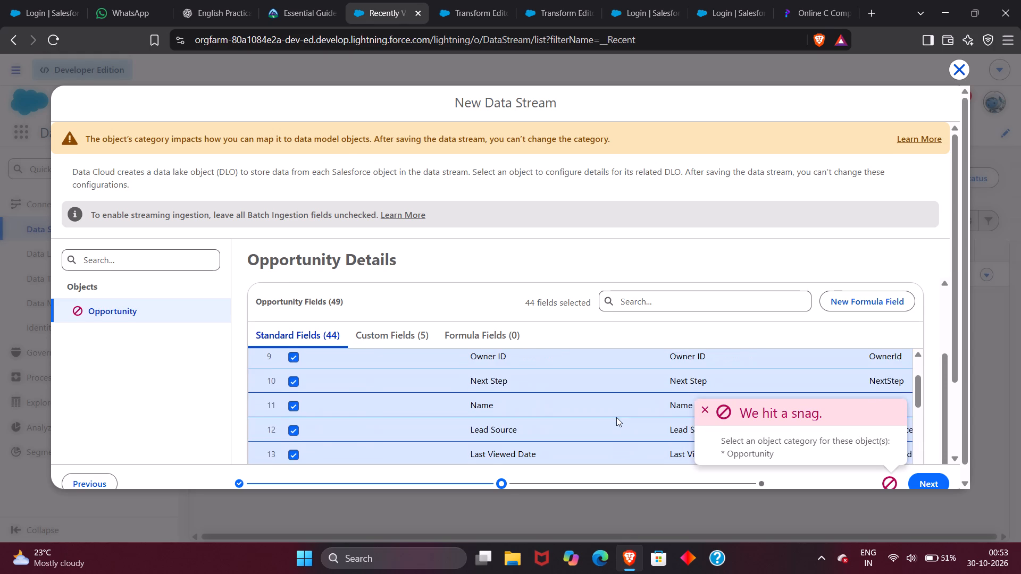
pyautogui.hscroll(1, 616, 417)
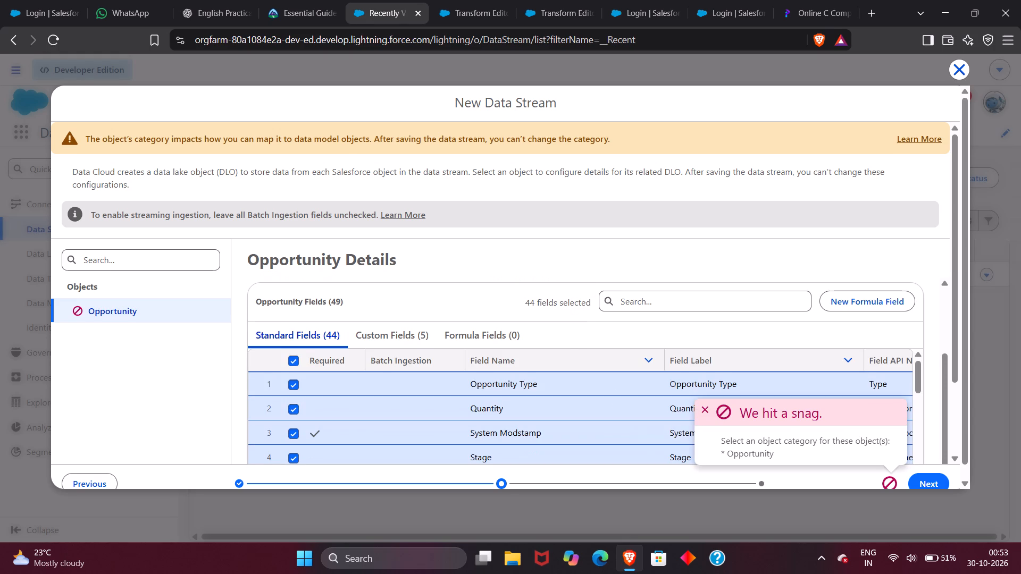
pyautogui.click(597, 319)
pyautogui.scroll(6, 439, 294)
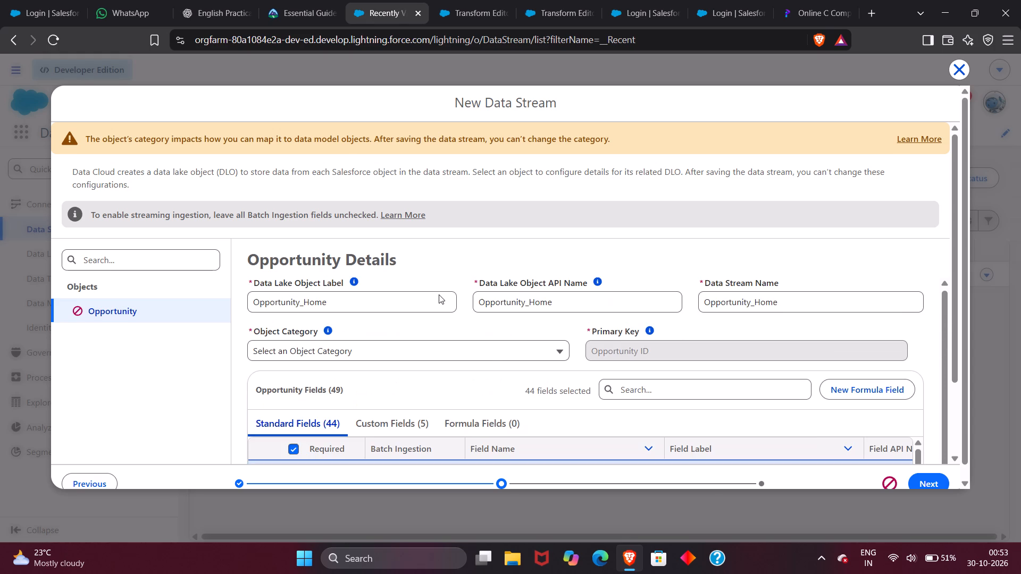
pyautogui.click(487, 357)
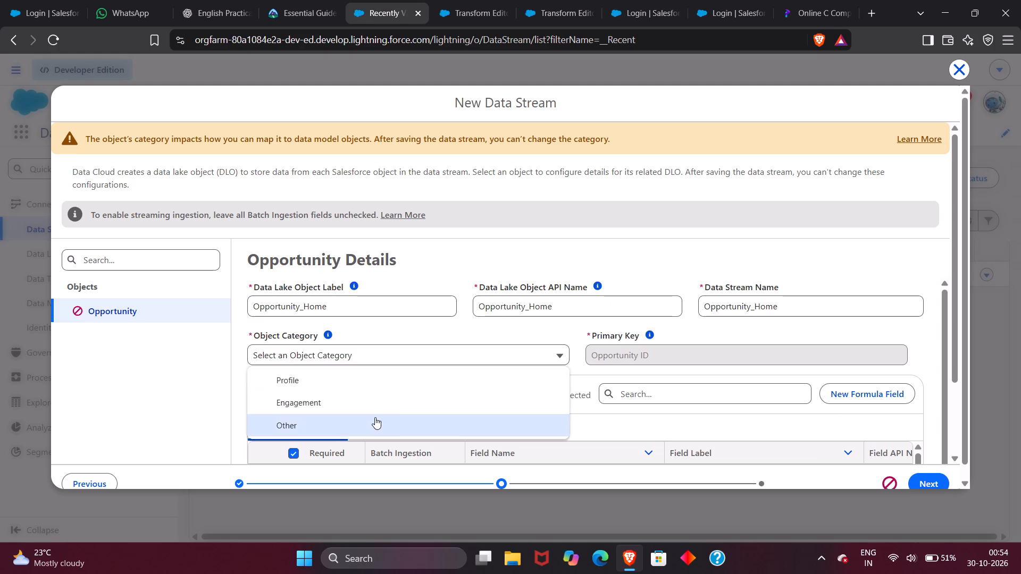
pyautogui.scroll(-2, 375, 417)
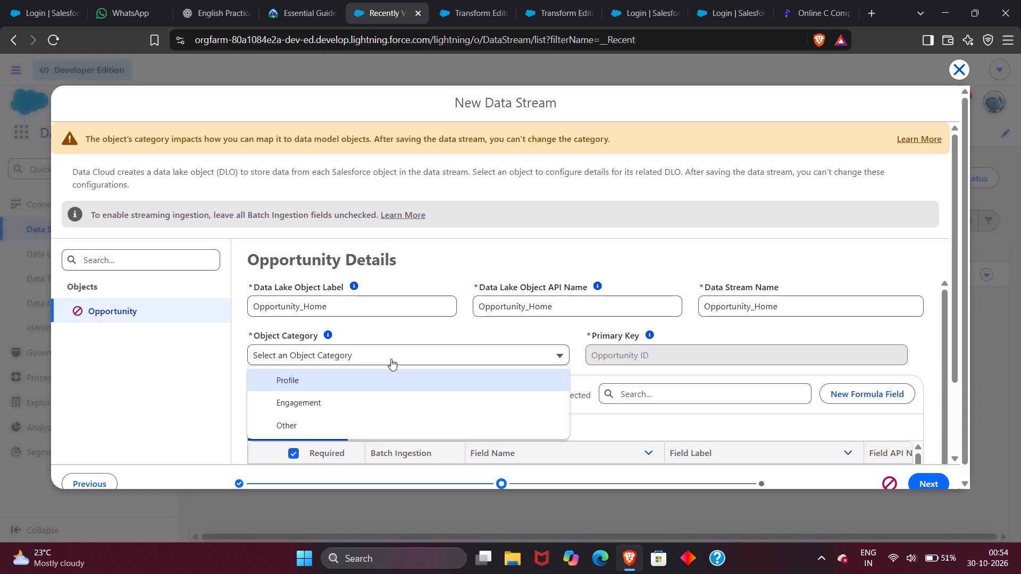
pyautogui.click(376, 374)
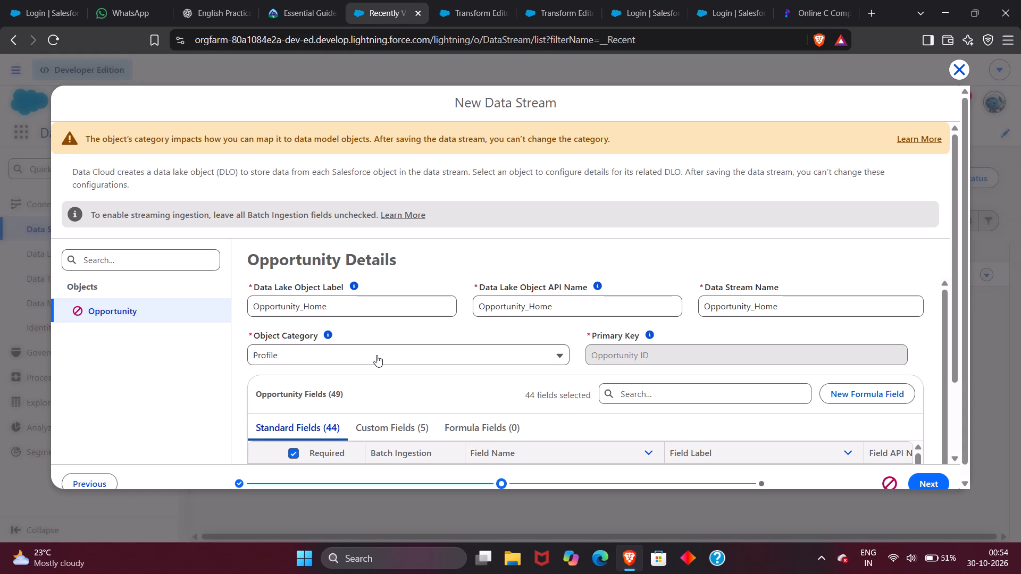
pyautogui.click(376, 355)
pyautogui.click(377, 416)
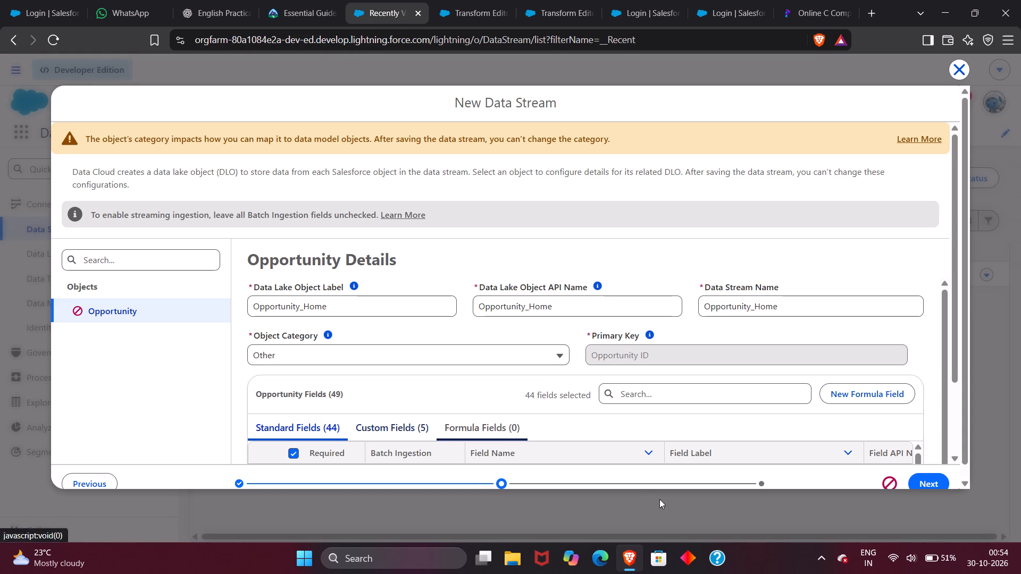
# Continue to the final stage and deploy the Opportunity_Home data stream in the default data space.
pyautogui.click(926, 484)
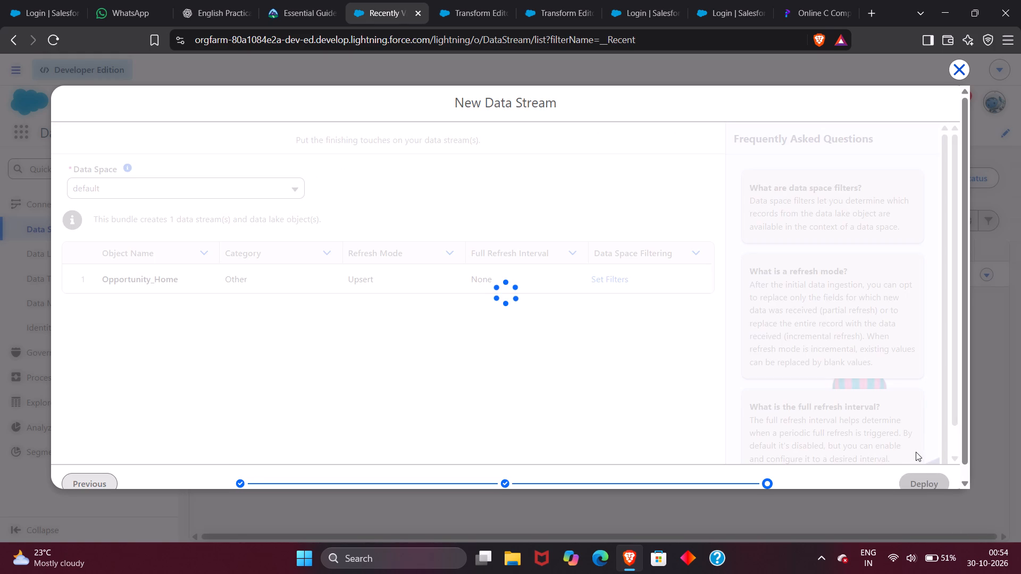
pyautogui.click(919, 485)
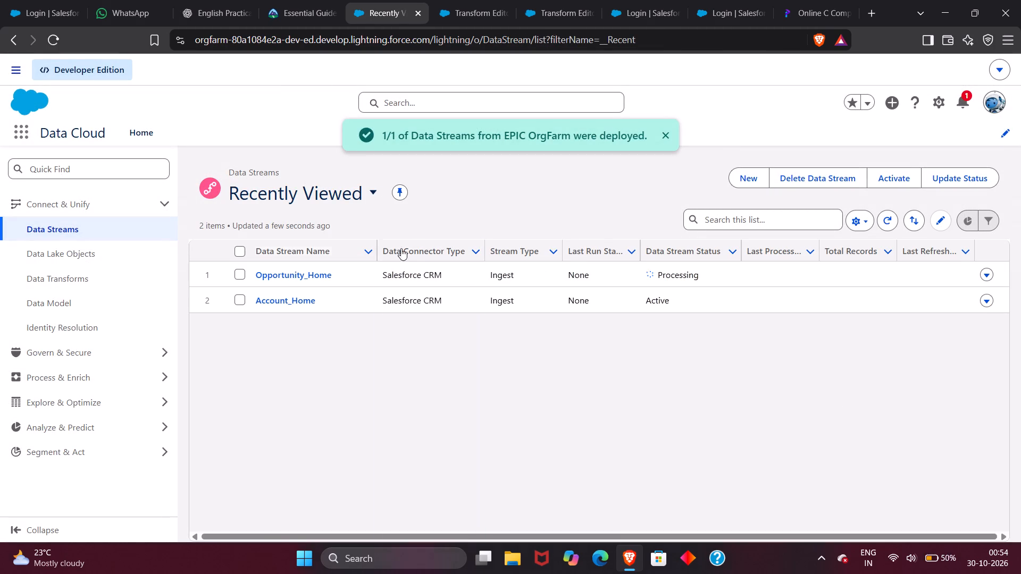
pyautogui.click(460, 339)
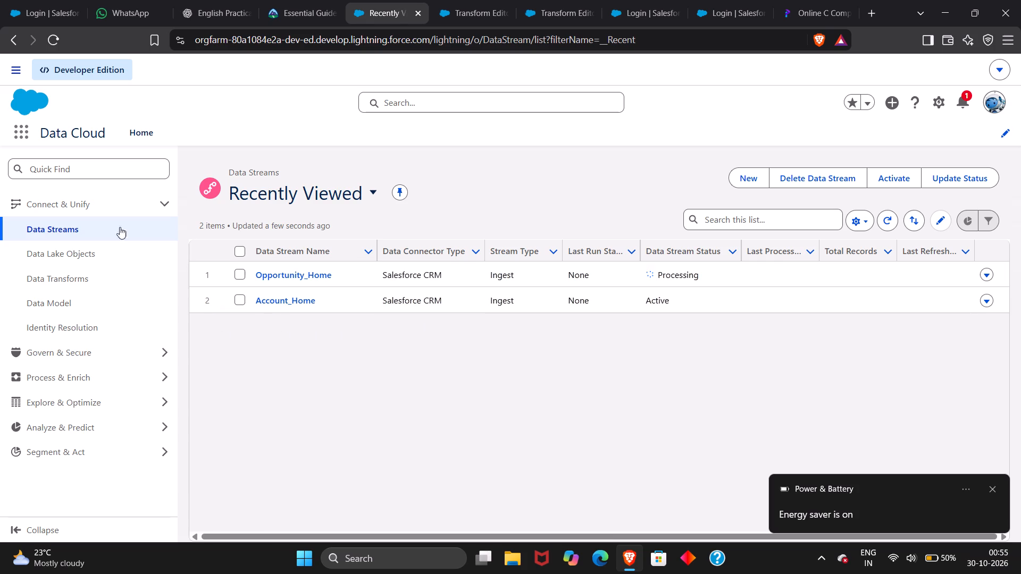
# Create a new Batch Data Transform in Data Transforms based on Data Lake Objects.
pyautogui.click(84, 280)
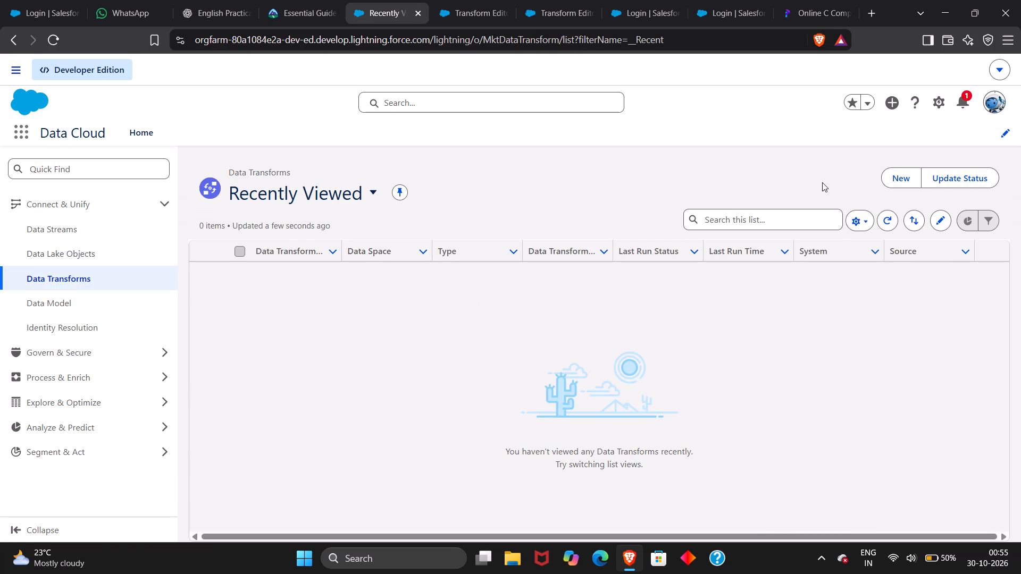
pyautogui.click(759, 216)
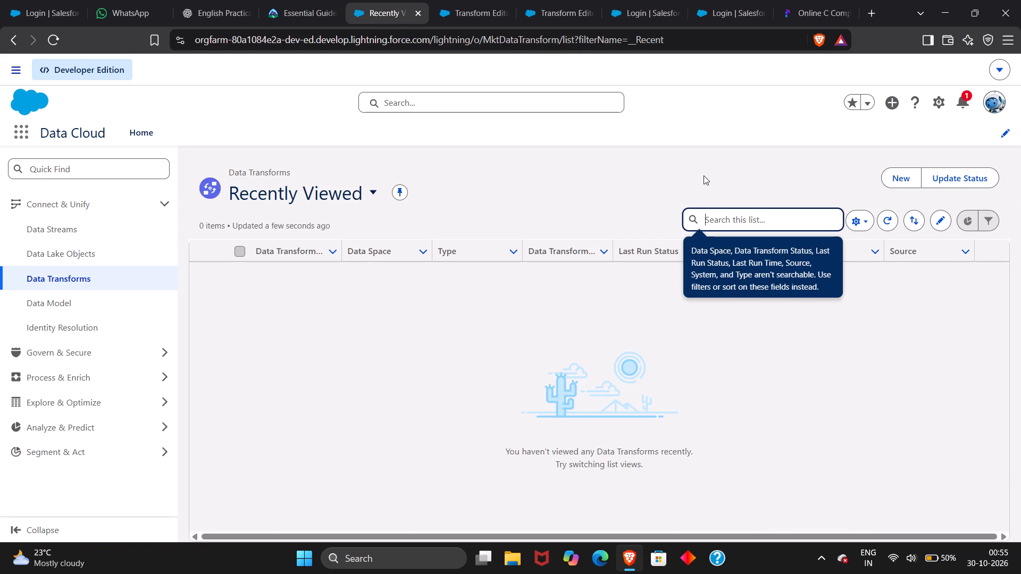
pyautogui.click(712, 168)
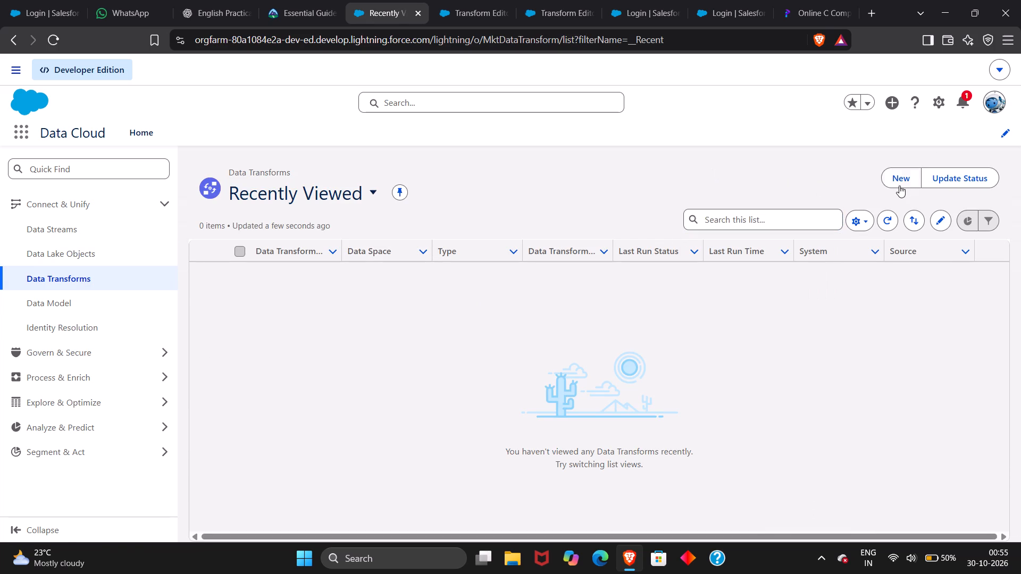
pyautogui.click(899, 184)
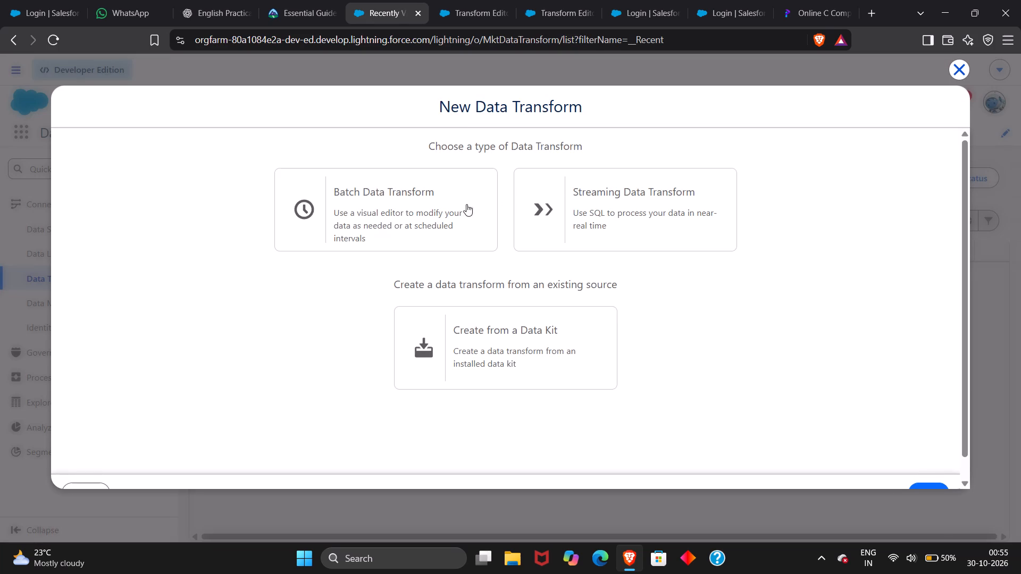
pyautogui.click(458, 208)
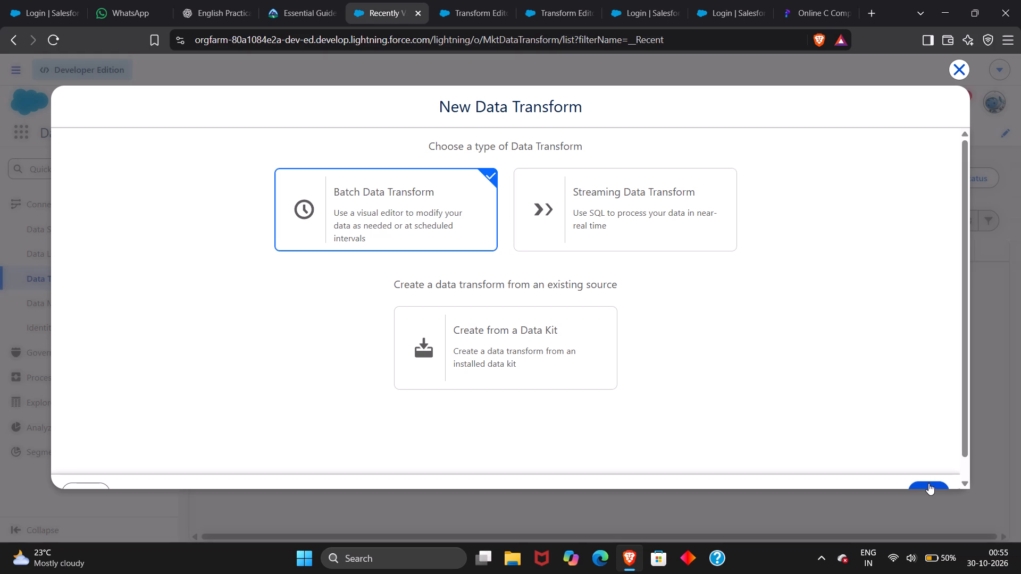
pyautogui.click(928, 483)
pyautogui.click(546, 216)
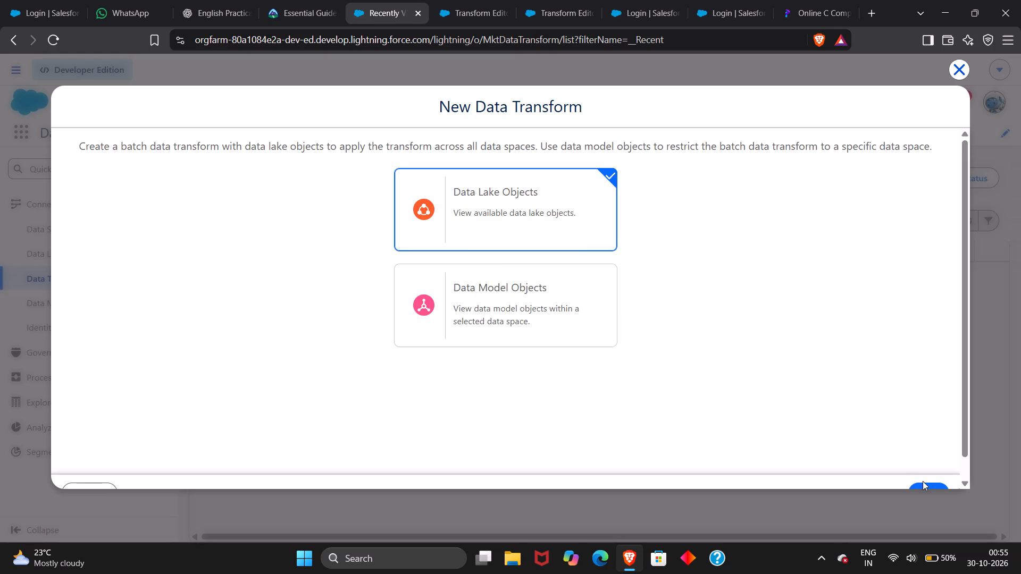
pyautogui.click(929, 488)
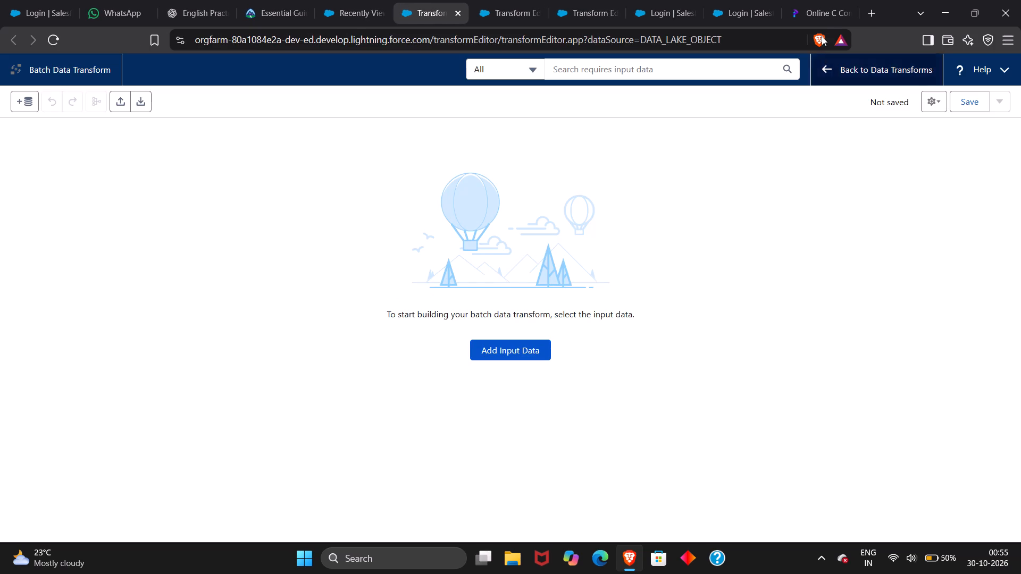
# Close the online C compiler browser tab.
pyautogui.click(848, 10)
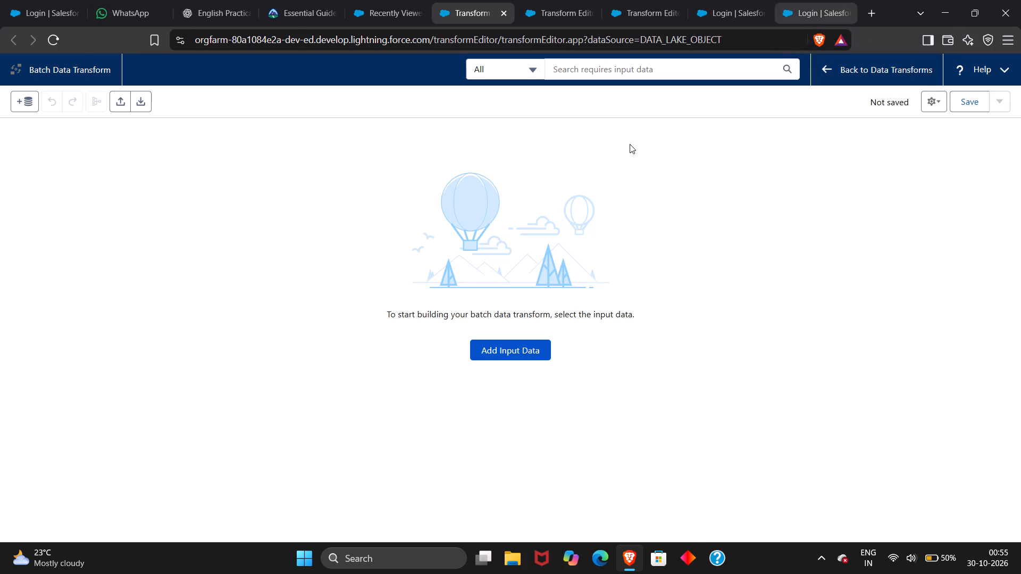
# Search the input data for Opp and add the Opportunity_Home object with its preselected fields to the batch transform.
pyautogui.click(529, 347)
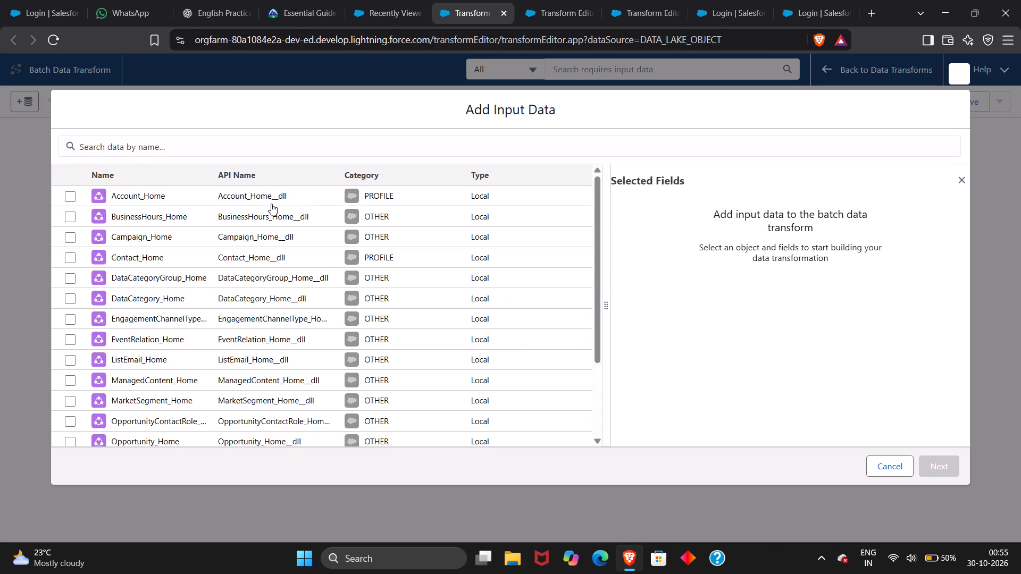
pyautogui.click(348, 155)
pyautogui.press('Return')
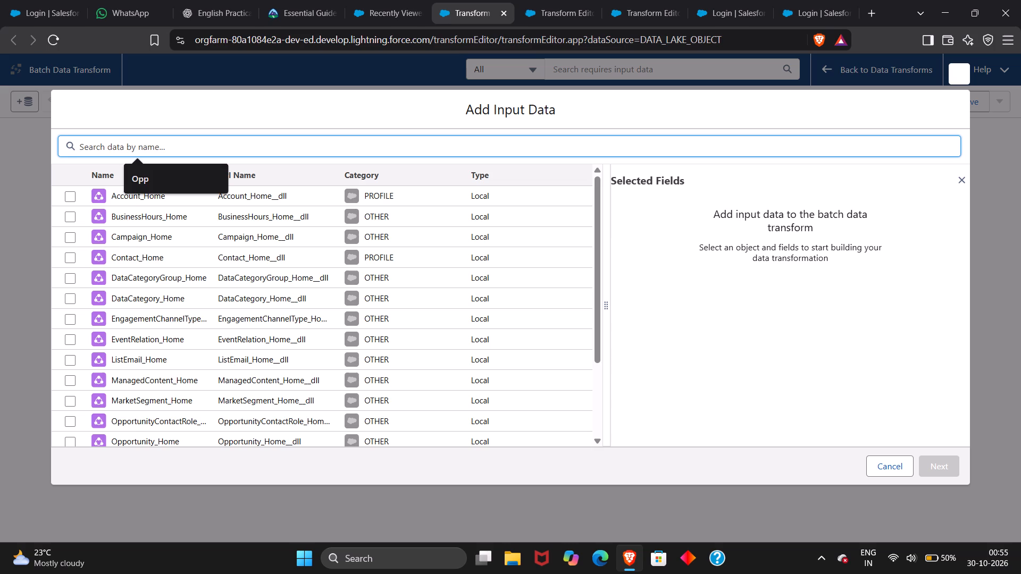
pyautogui.click(167, 167)
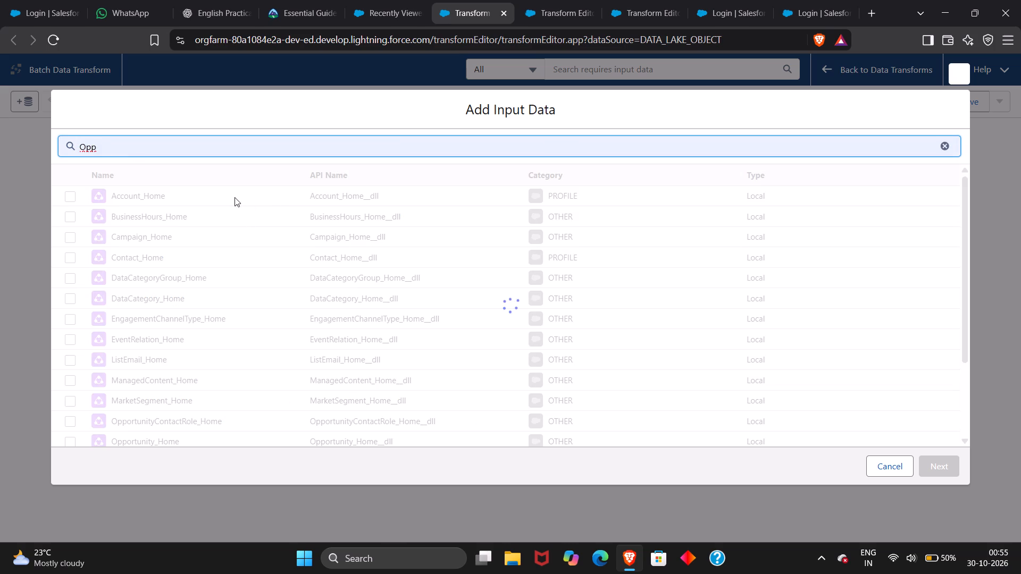
pyautogui.click(258, 218)
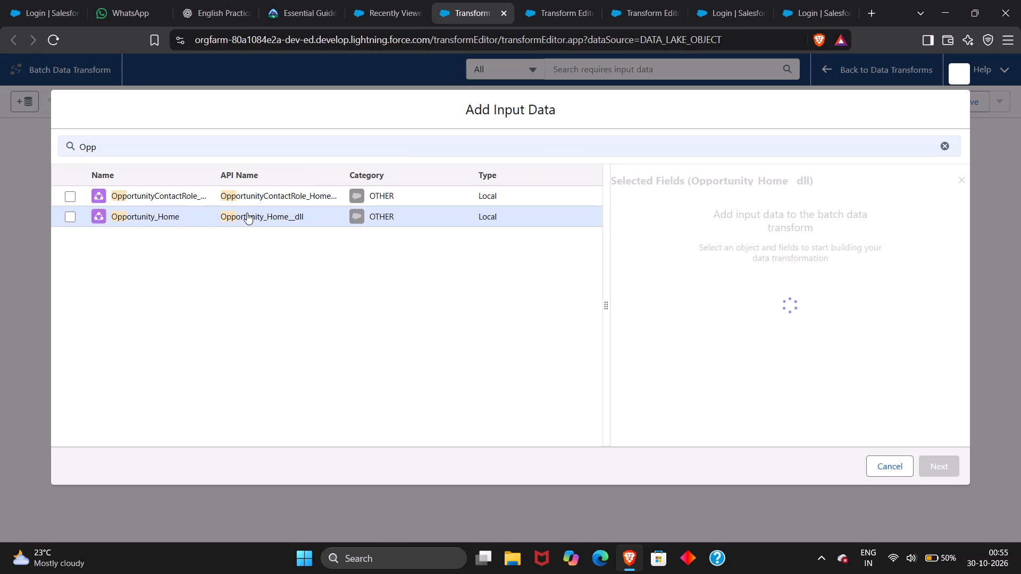
pyautogui.click(72, 210)
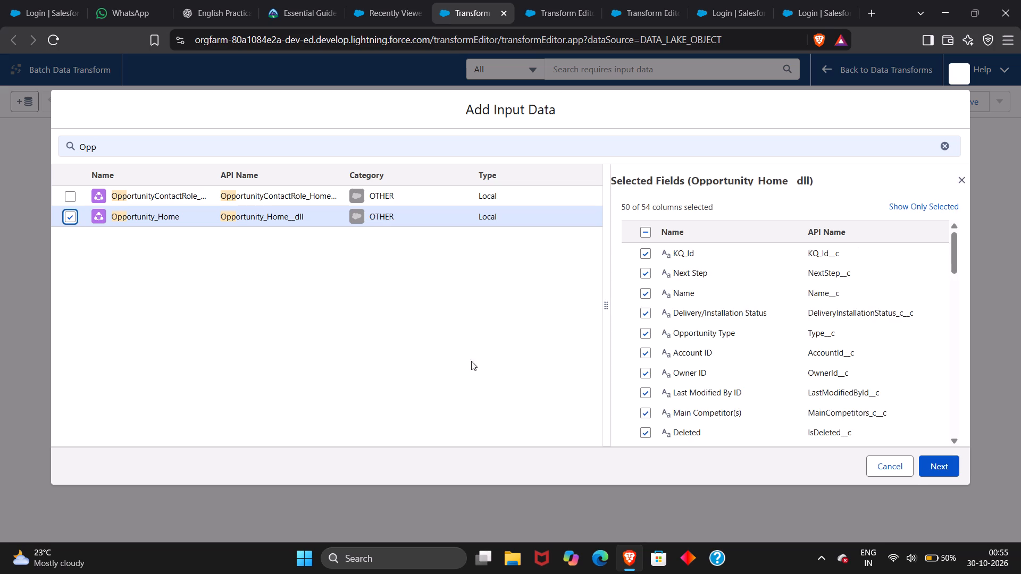
pyautogui.click(934, 462)
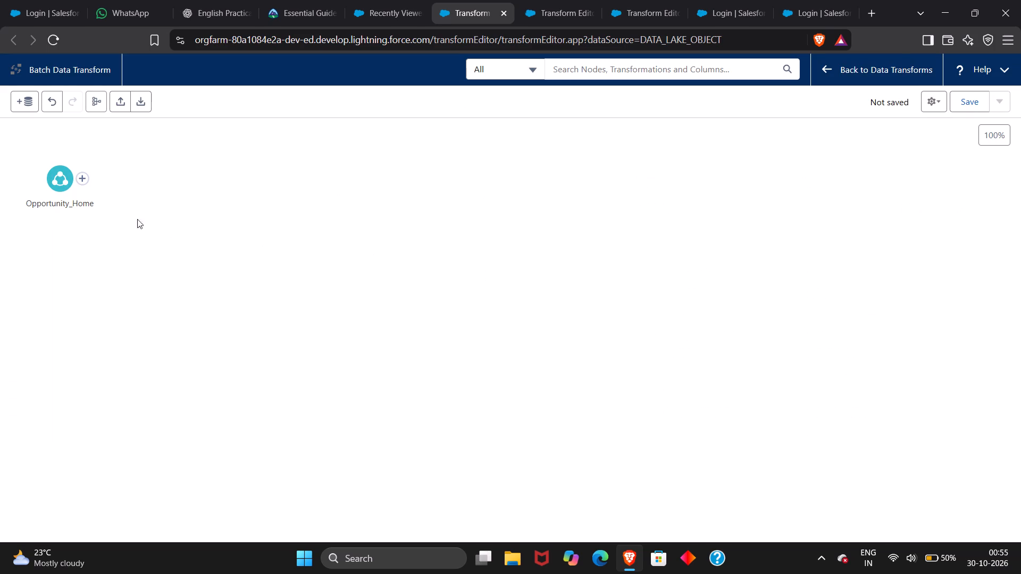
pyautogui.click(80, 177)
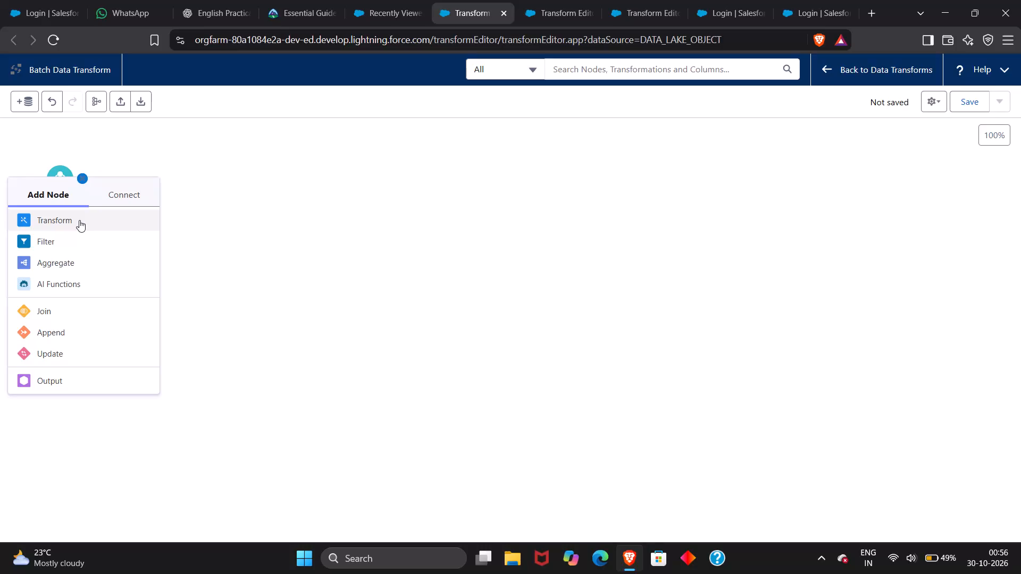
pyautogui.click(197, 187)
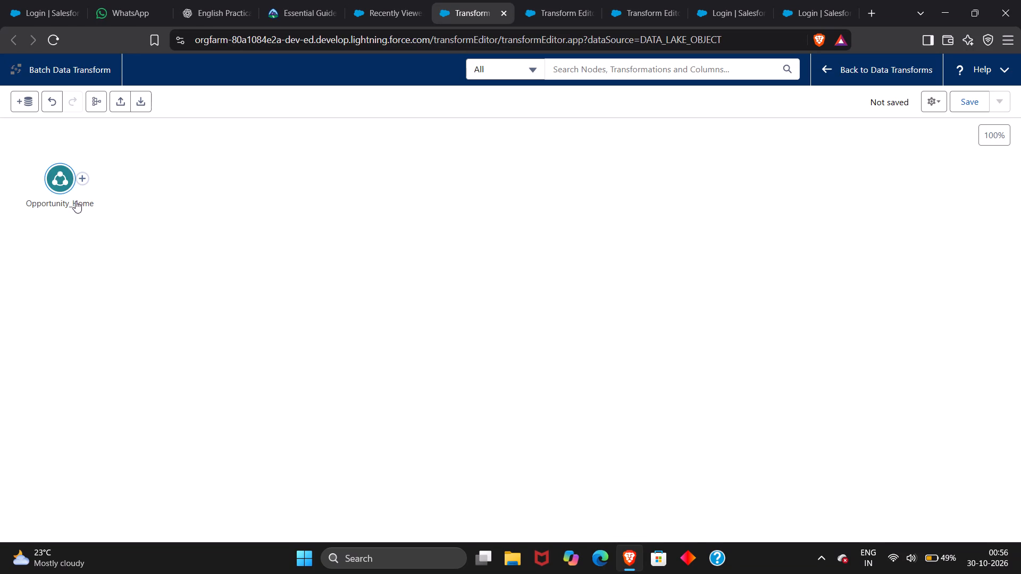
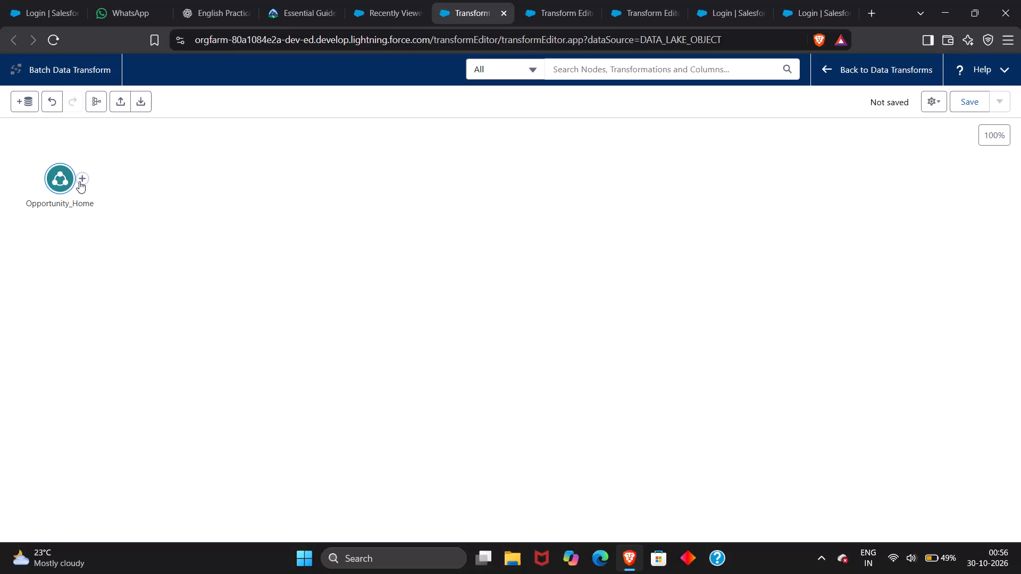
# Add a Filter node after the Opportunity_Home input node.
pyautogui.click(79, 181)
pyautogui.click(84, 178)
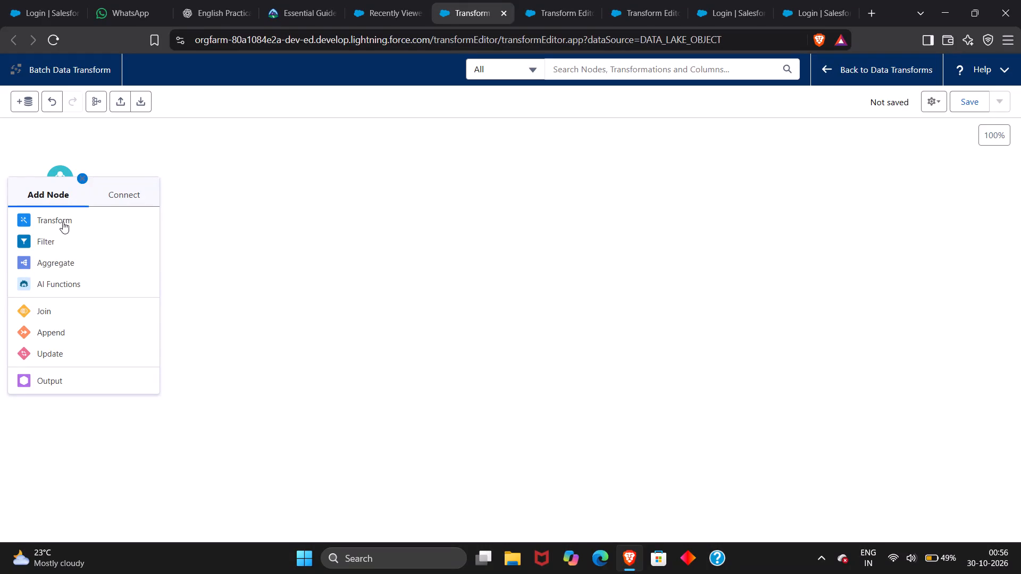
pyautogui.click(57, 241)
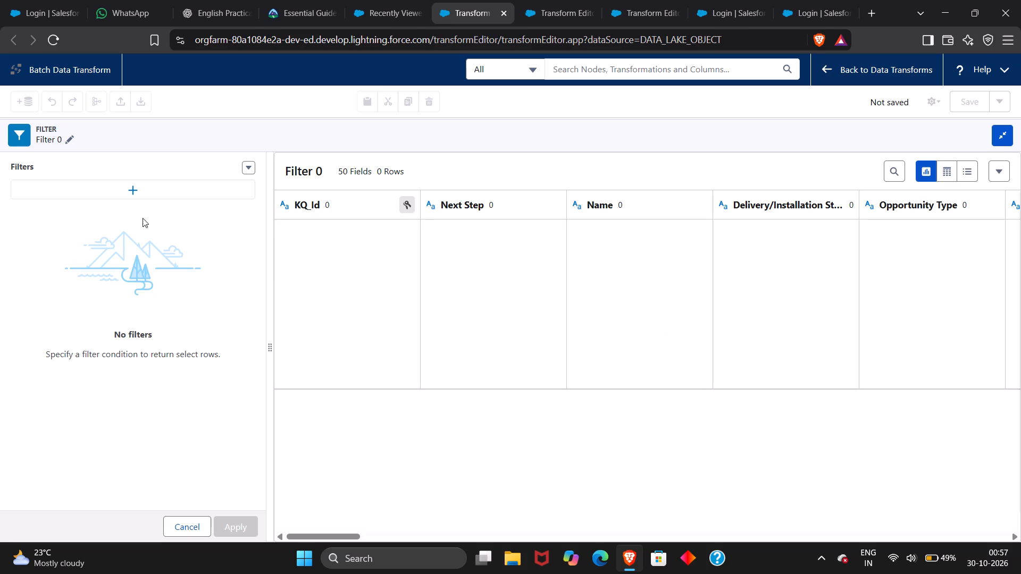
# Rename the new filter node as Filter >30,000.
pyautogui.click(69, 143)
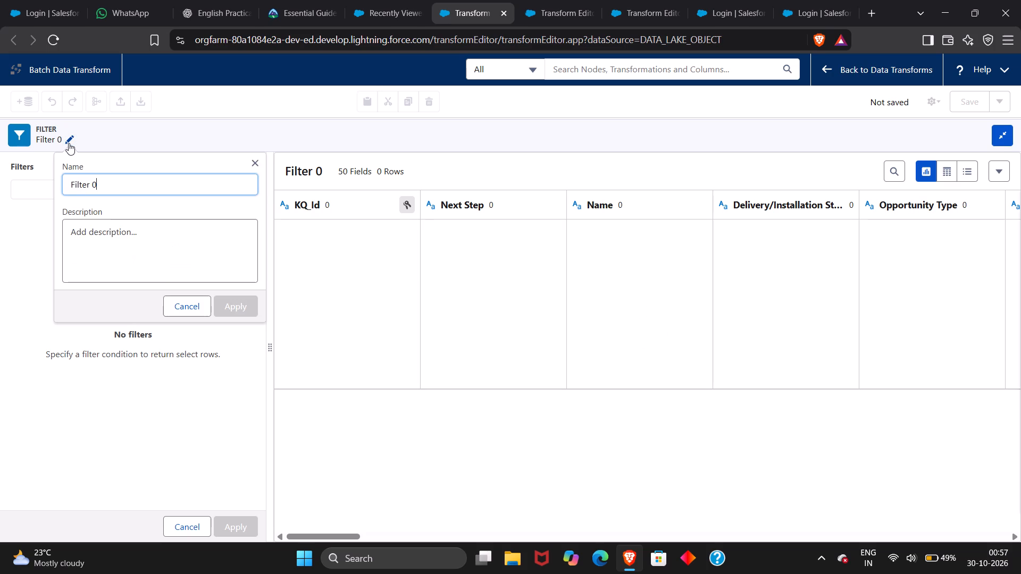
pyautogui.click(19, 267)
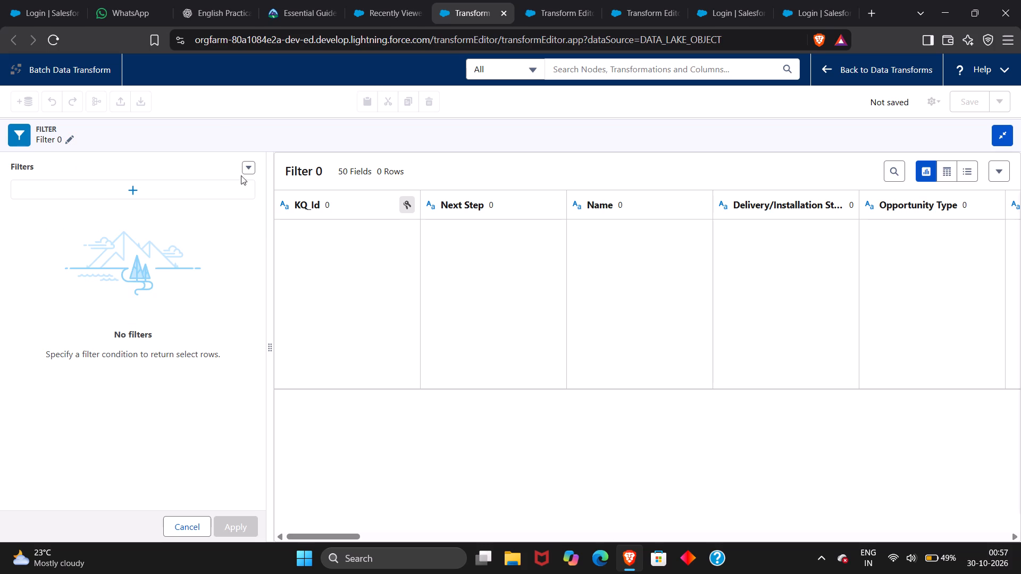
pyautogui.click(66, 142)
pyautogui.click(106, 187)
pyautogui.press('BackSpace')
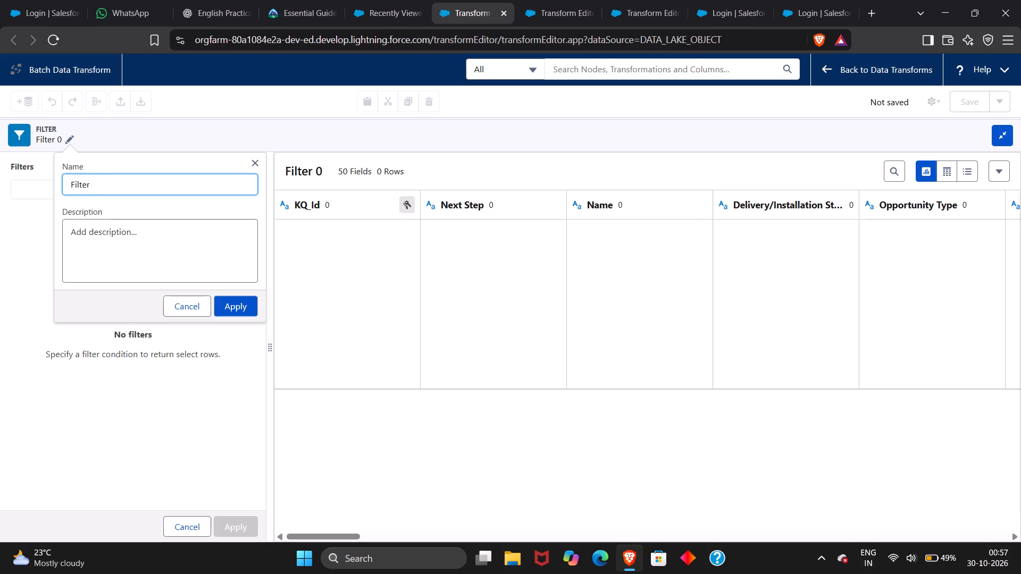
pyautogui.press('shift+less')
pyautogui.press('BackSpace')
pyautogui.hotkey('shift', '>')
pyautogui.write('30')
pyautogui.write(',000')
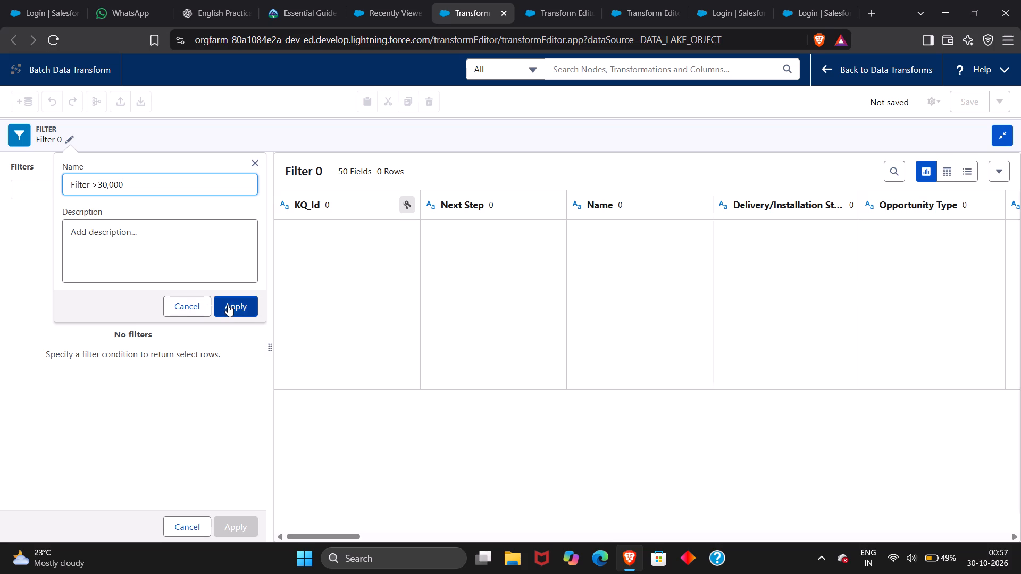
pyautogui.click(235, 305)
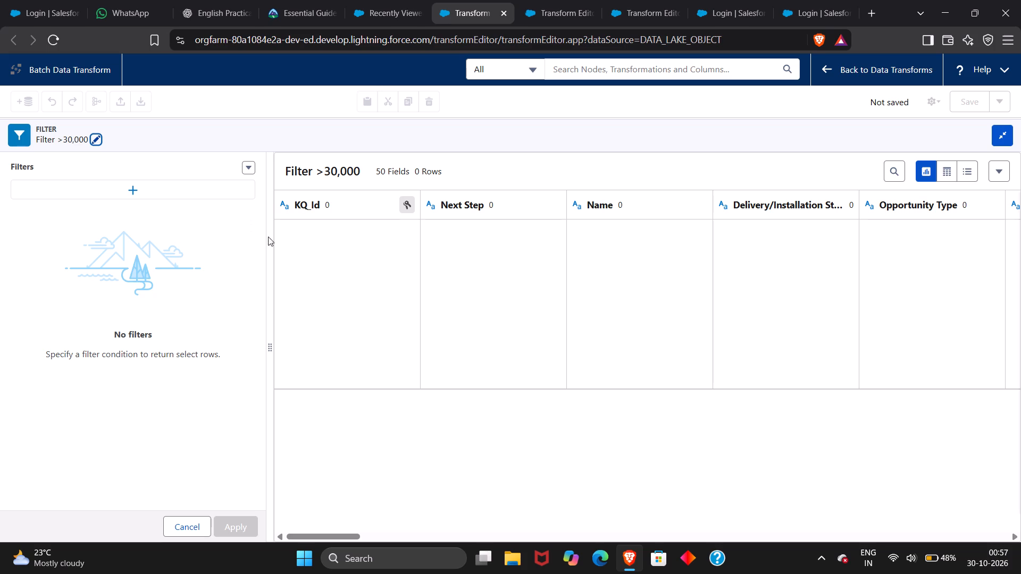
# Look through the Opportunity_Home field columns in the filter node's preview and check the preview settings.
pyautogui.hscroll(-9, 484, 274)
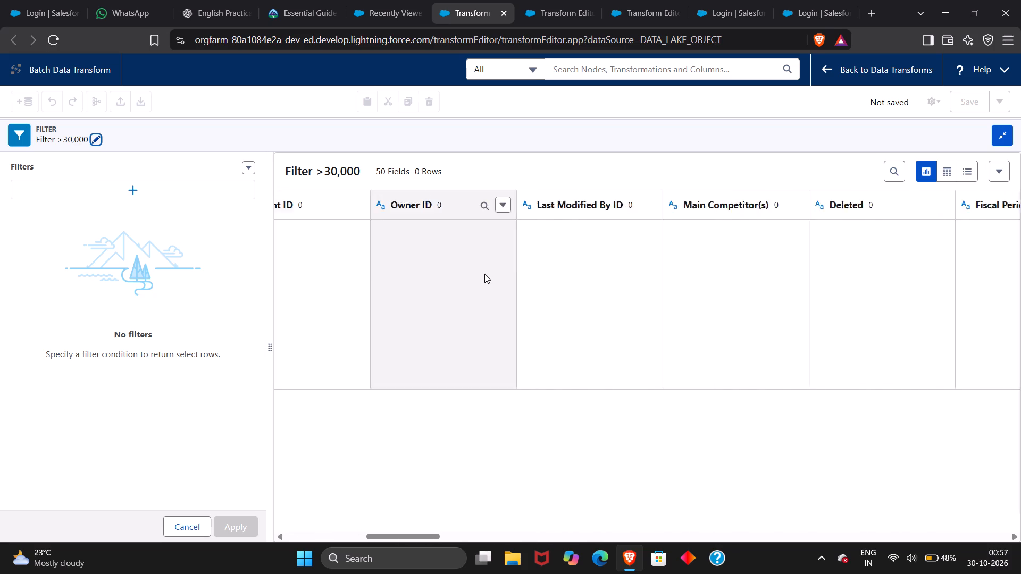
pyautogui.hscroll(8, 484, 274)
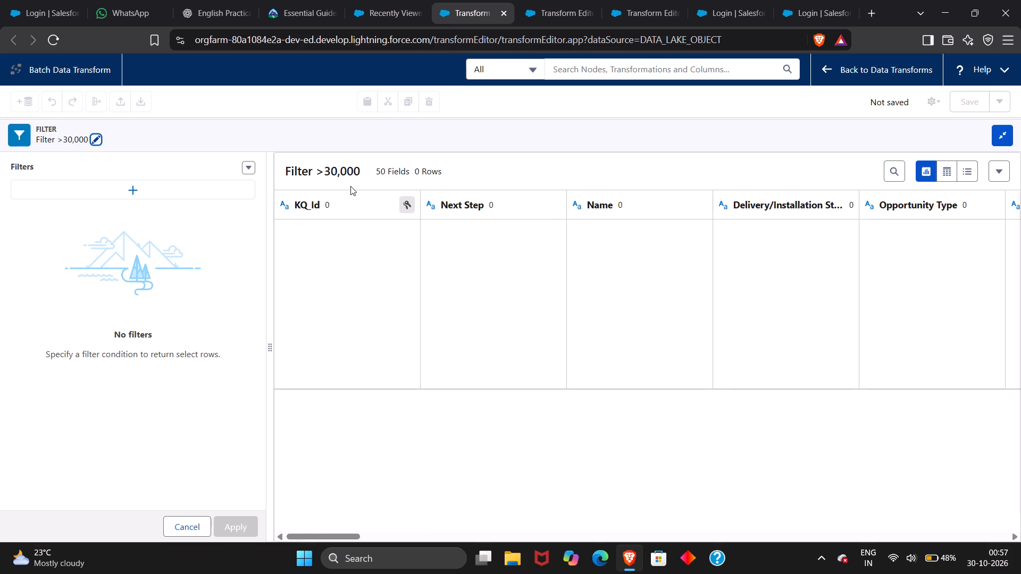
pyautogui.scroll(-2, 530, 351)
pyautogui.hscroll(1, 638, 333)
pyautogui.scroll(1, 638, 333)
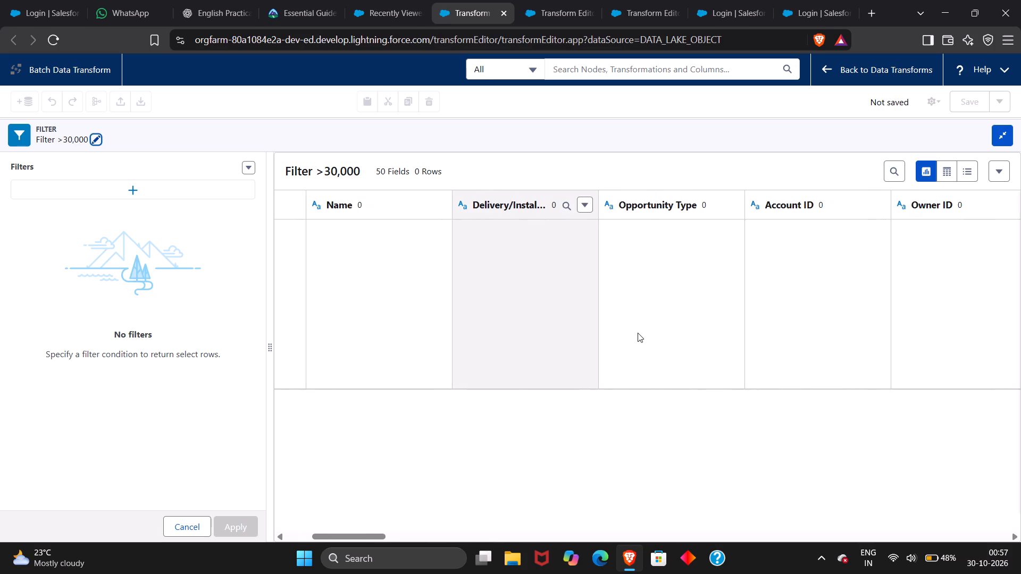
pyautogui.scroll(1, 638, 333)
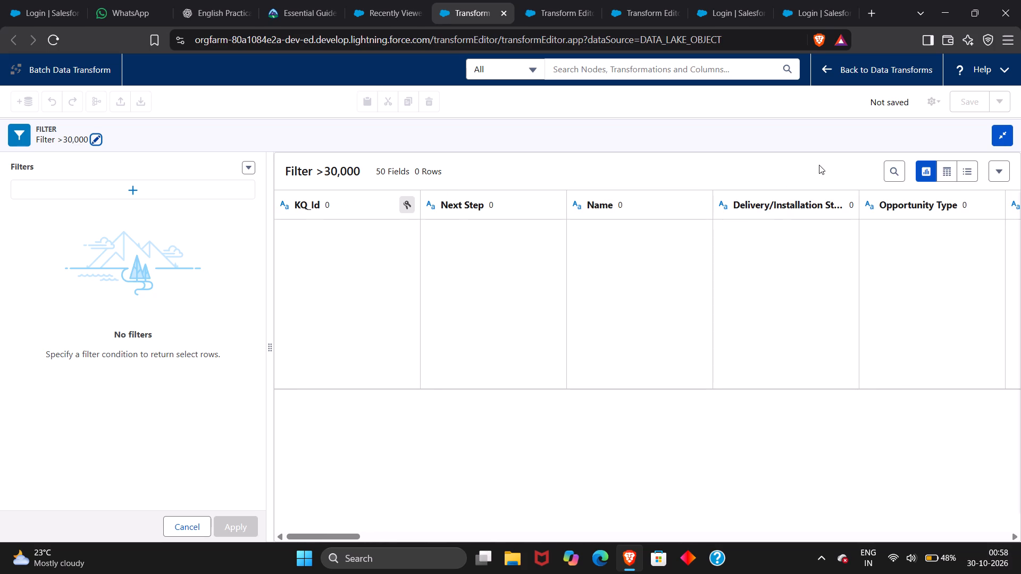
pyautogui.click(999, 169)
pyautogui.click(999, 169)
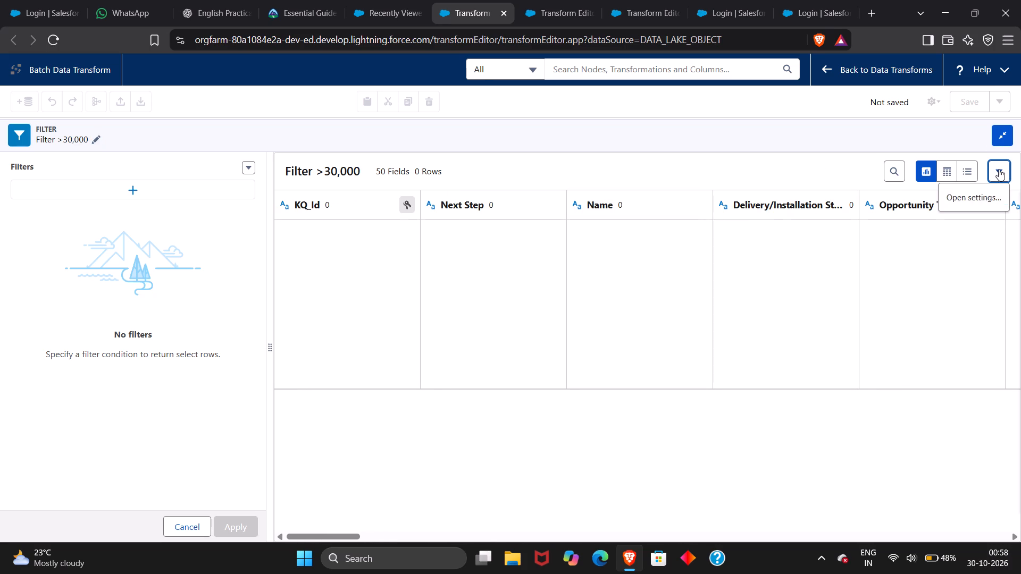
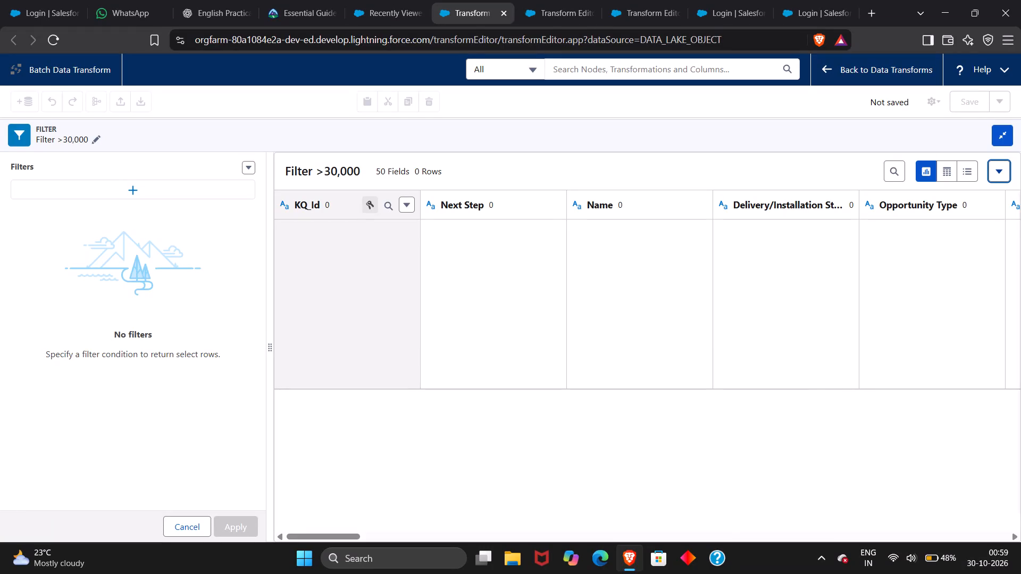
# Add a filter condition on the Amount column with operator greater than and value 30000, and apply it to the Filter >30,000 node.
pyautogui.click(69, 183)
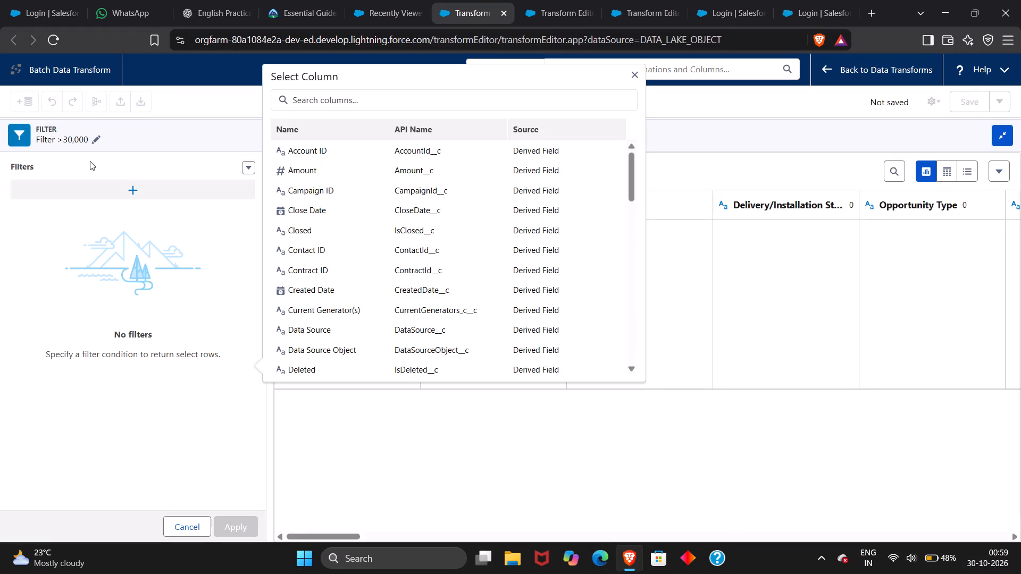
pyautogui.click(194, 228)
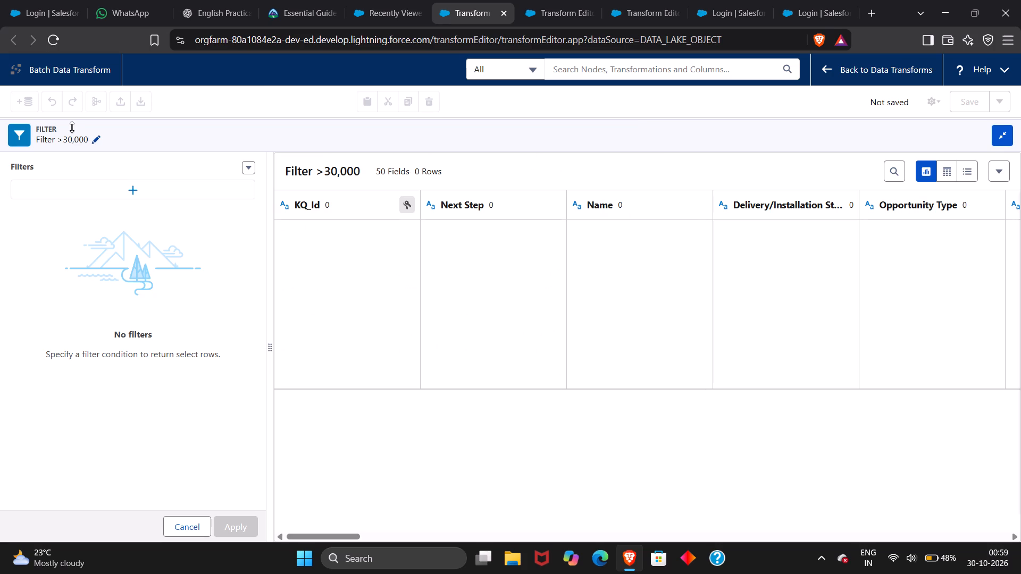
pyautogui.click(131, 190)
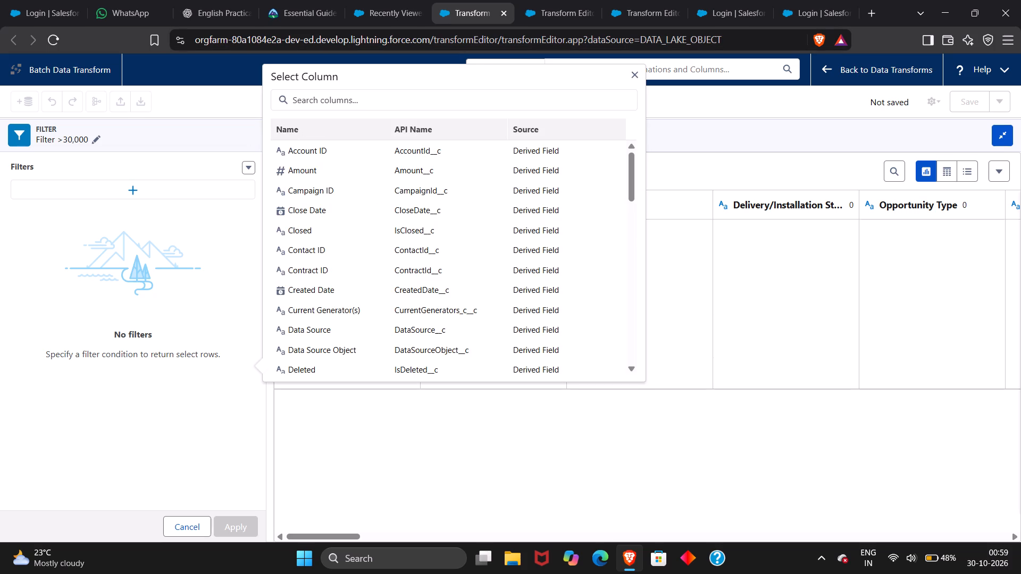
pyautogui.click(357, 164)
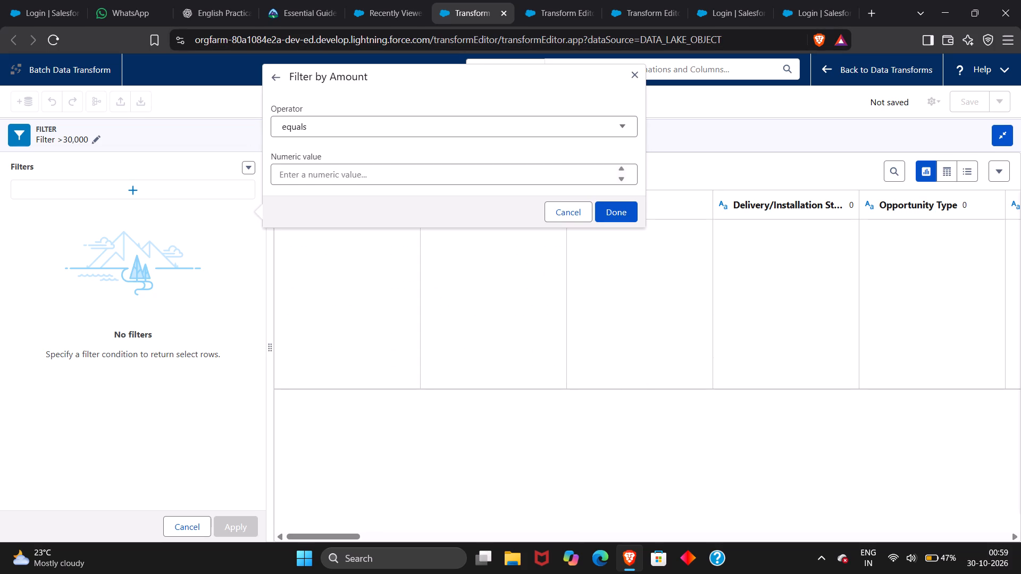
pyautogui.click(400, 177)
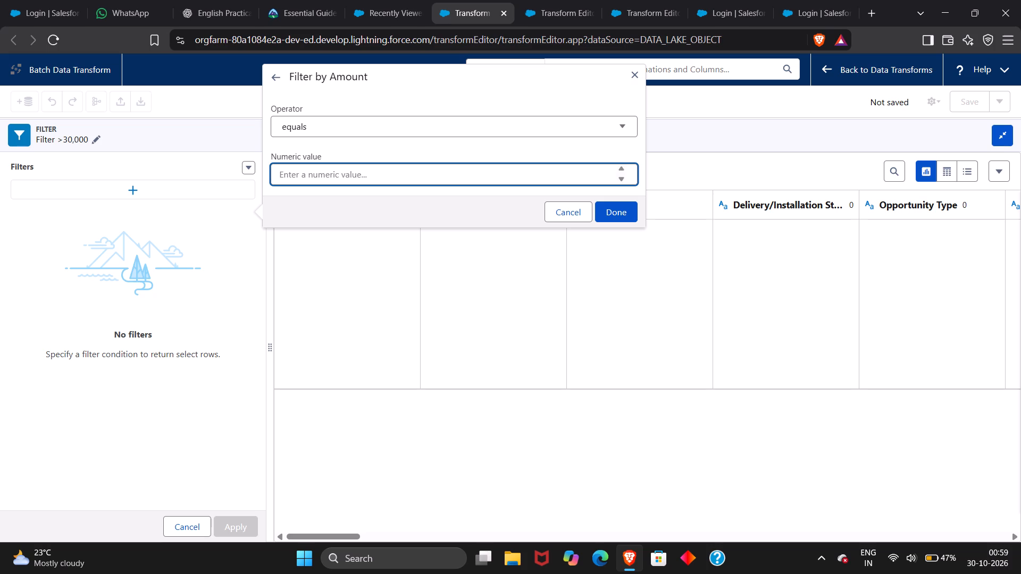
pyautogui.click(463, 119)
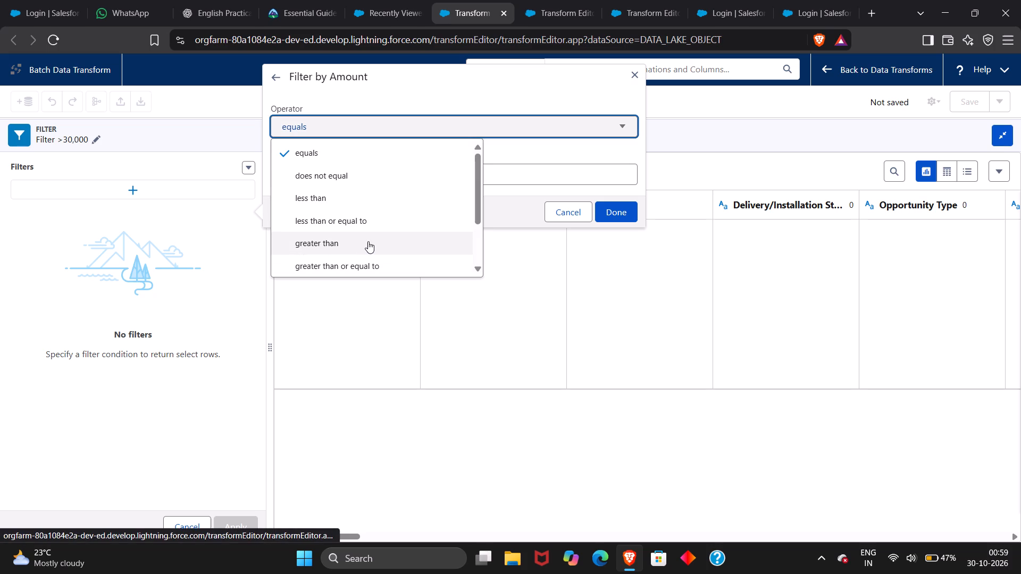
pyautogui.click(368, 241)
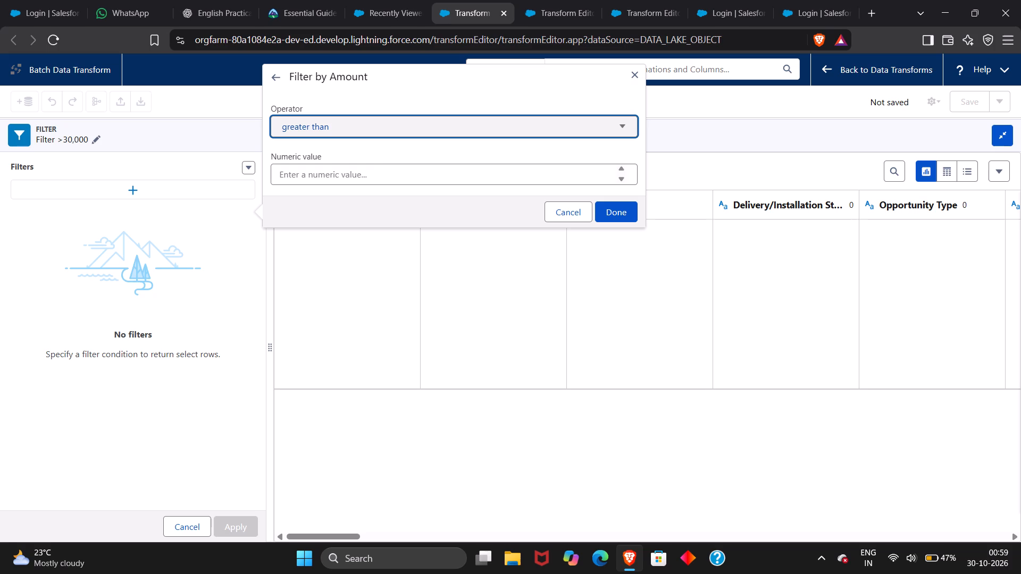
pyautogui.click(385, 173)
pyautogui.write('30000')
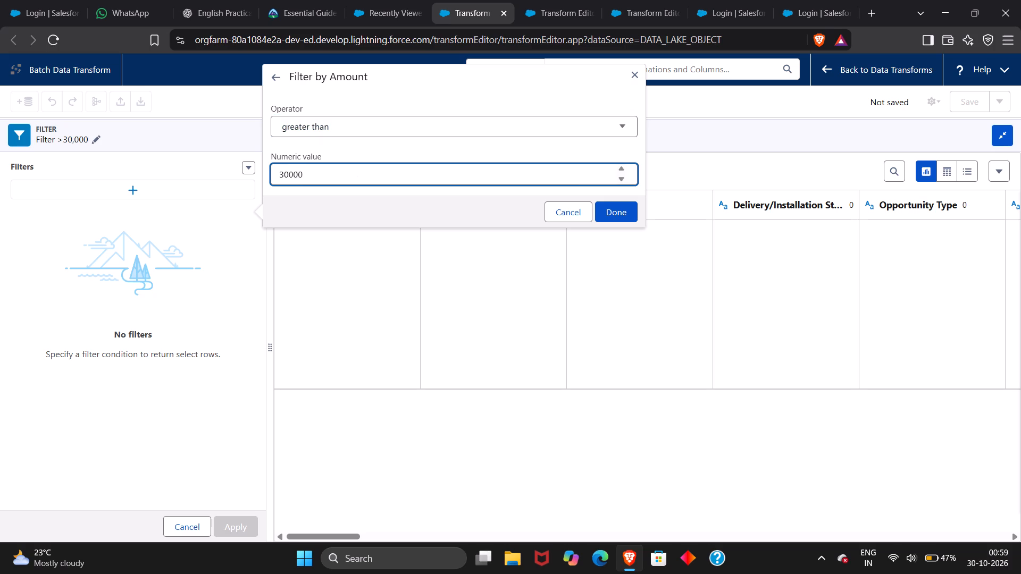
pyautogui.click(618, 206)
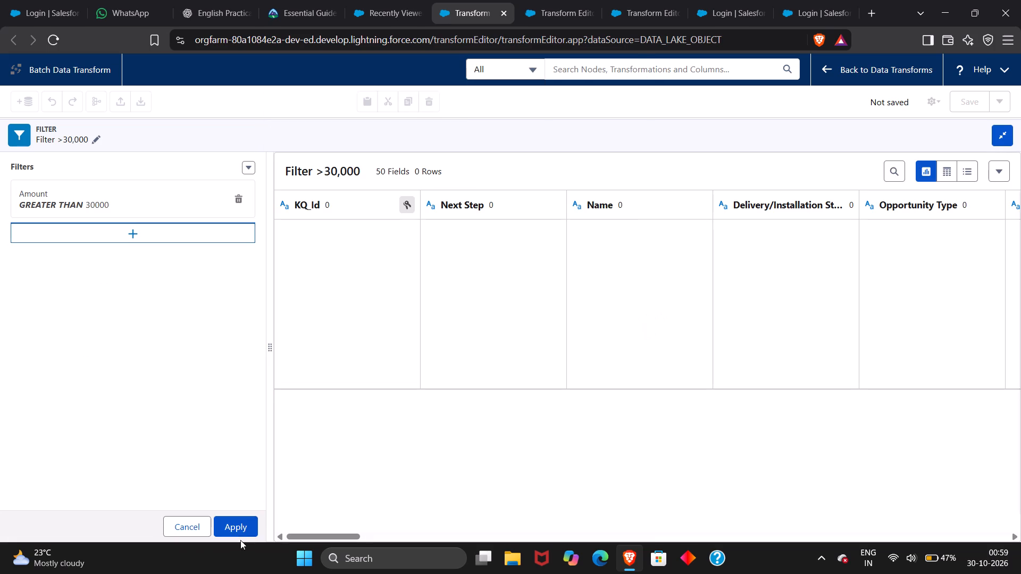
pyautogui.click(238, 524)
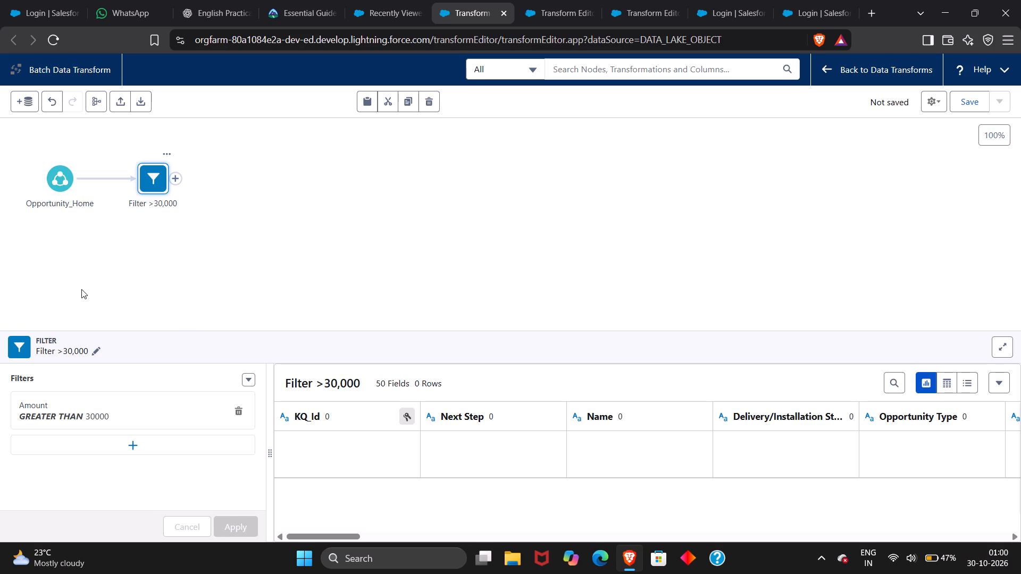
pyautogui.click(109, 443)
pyautogui.click(109, 443)
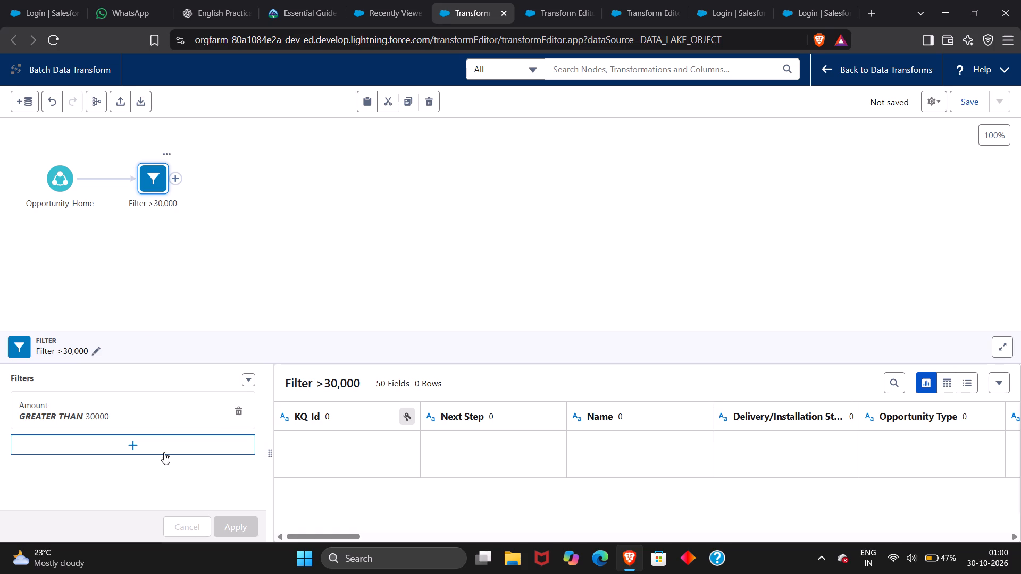
# Add a Join node after the Filter >30,000 node and choose Account_Home as the input data to join.
pyautogui.click(177, 177)
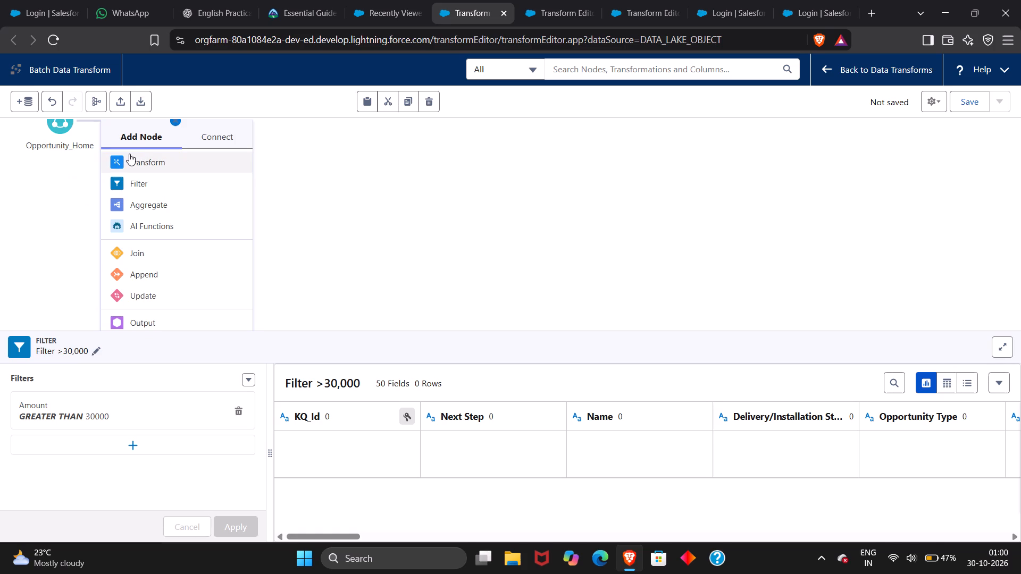
pyautogui.click(153, 256)
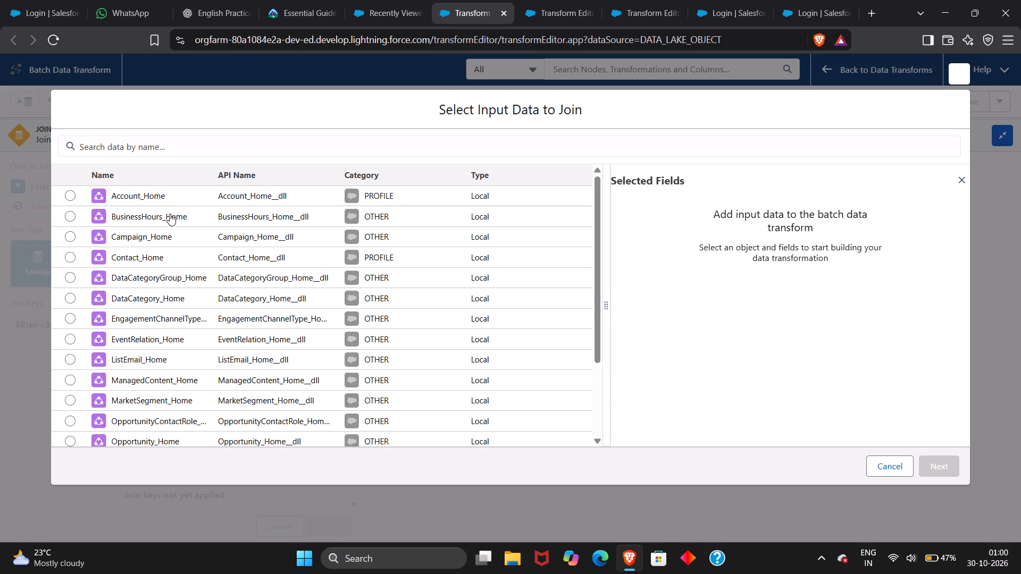
pyautogui.click(75, 191)
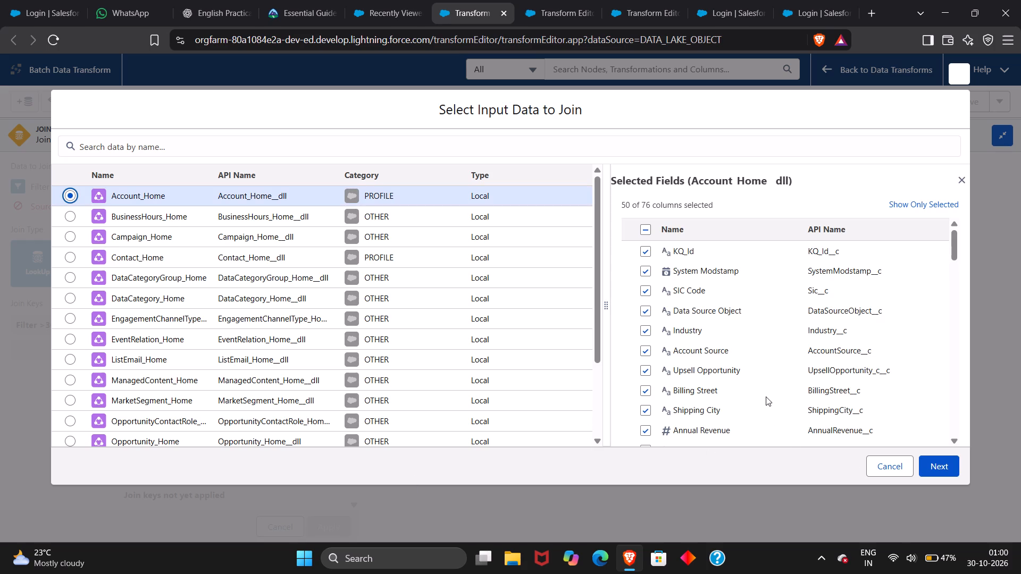
# Sort the Account_Home field list by name and clear the selection of all its columns.
pyautogui.scroll(1, 775, 387)
pyautogui.scroll(-13, 753, 381)
pyautogui.scroll(5, 753, 381)
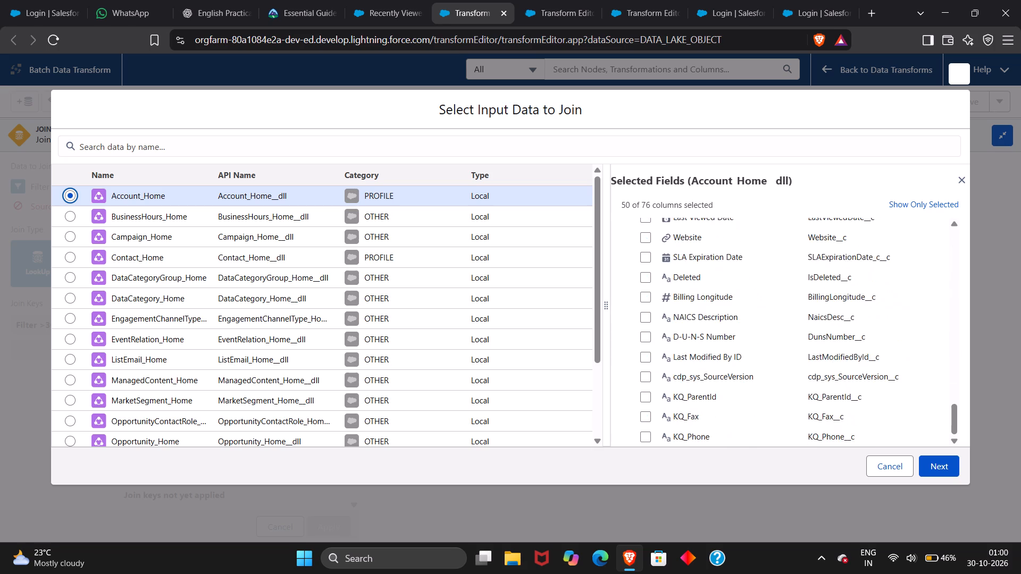
pyautogui.scroll(8, 753, 381)
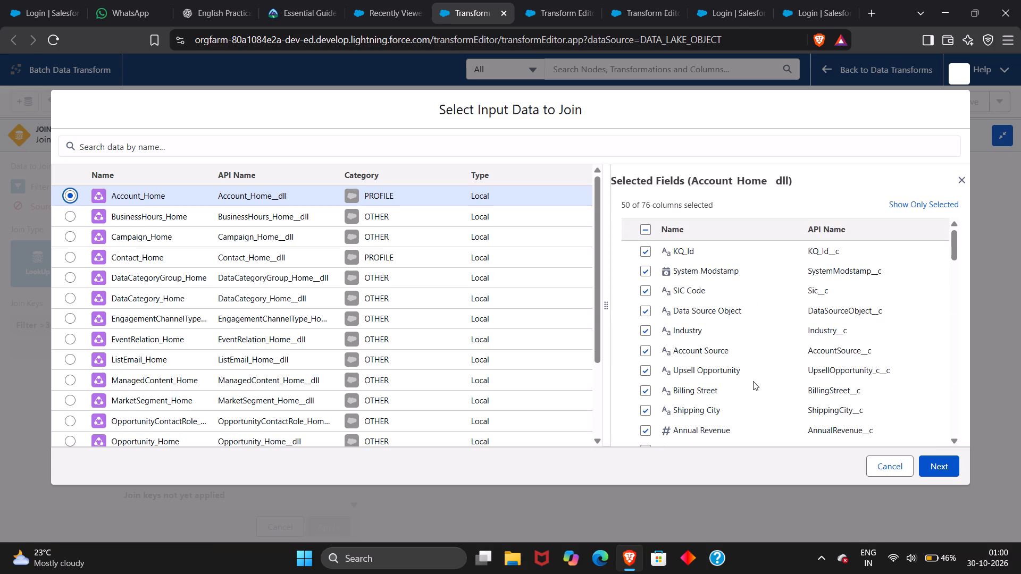
pyautogui.scroll(2, 753, 381)
pyautogui.click(651, 230)
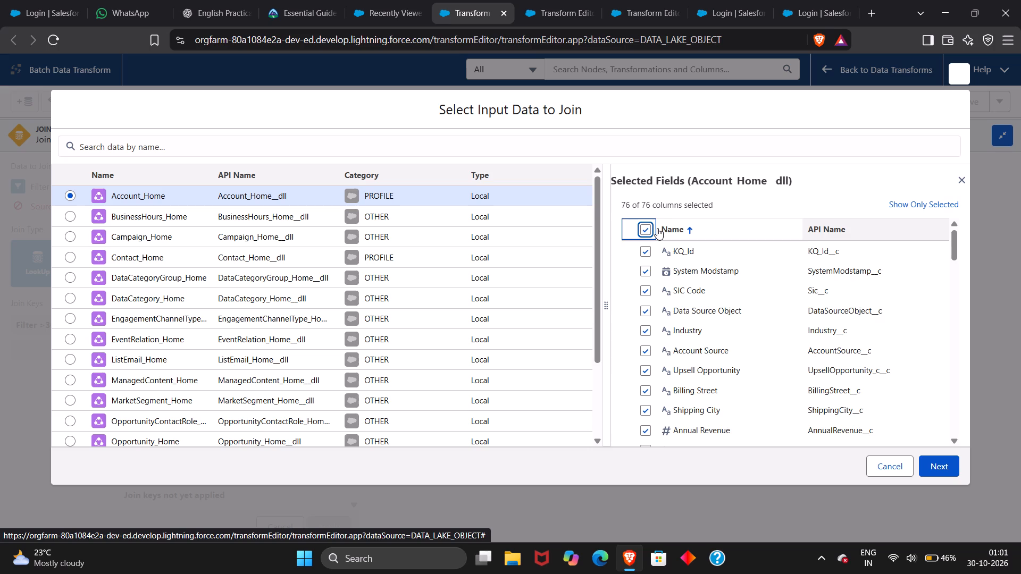
pyautogui.click(657, 228)
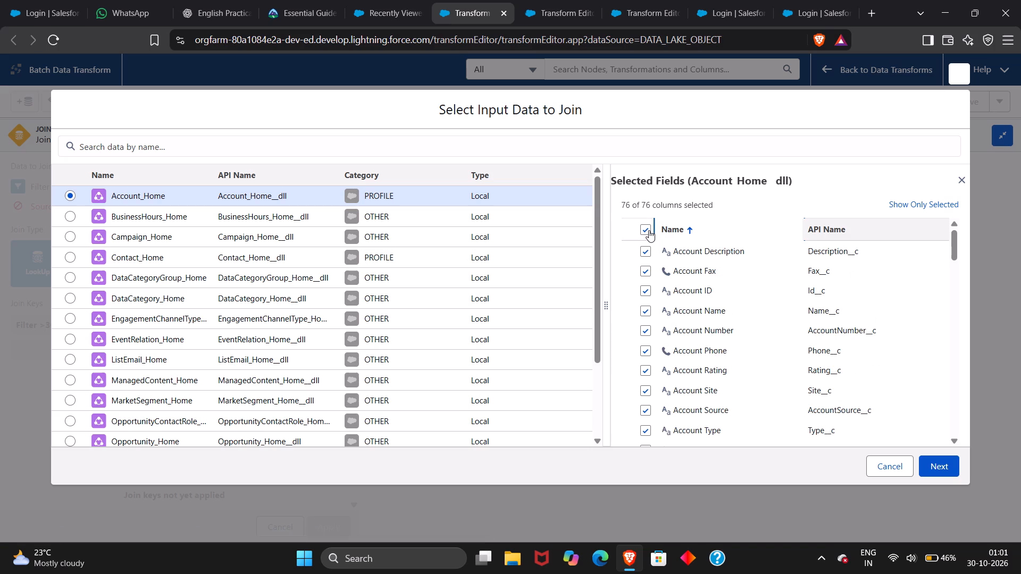
pyautogui.click(649, 230)
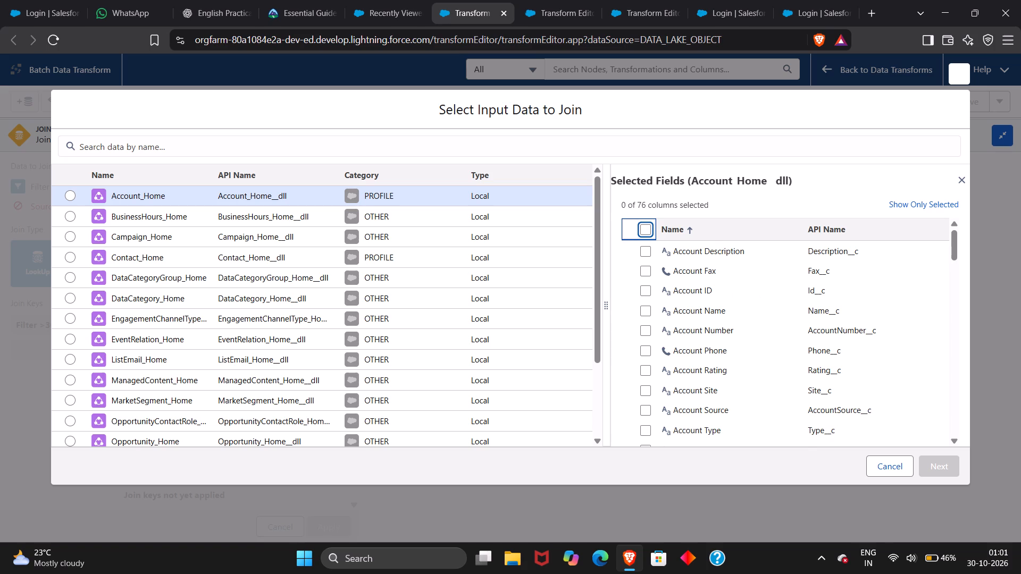
# Look through the full Account_Home column list to find the fields needed for the join.
pyautogui.scroll(-19, 716, 314)
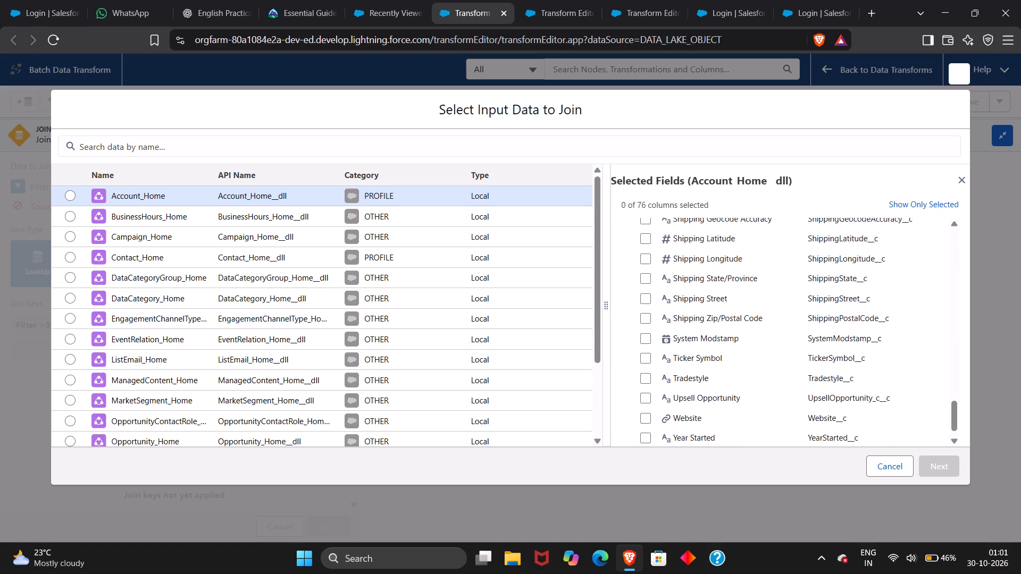
pyautogui.scroll(-1, 716, 314)
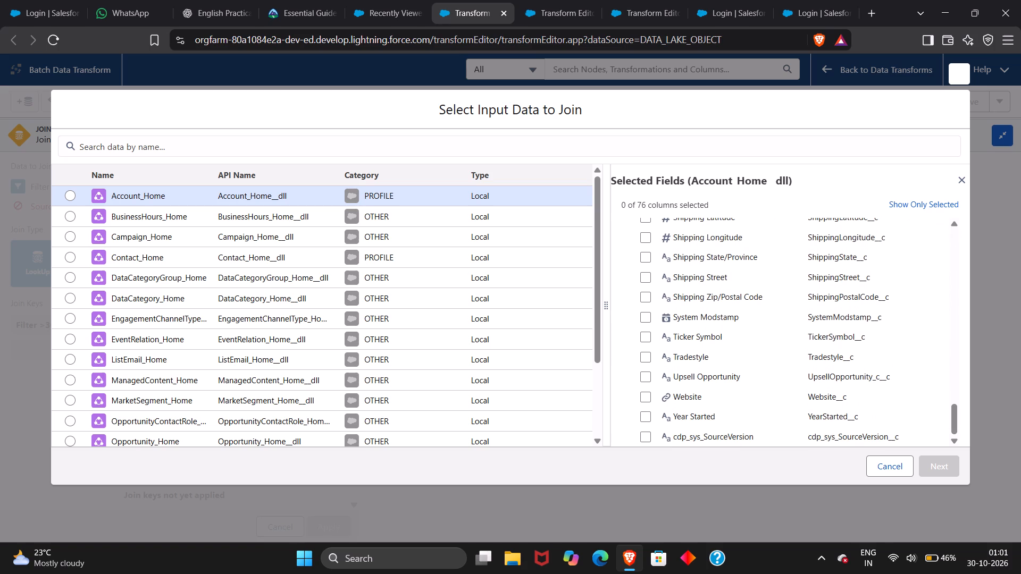
pyautogui.scroll(3, 711, 362)
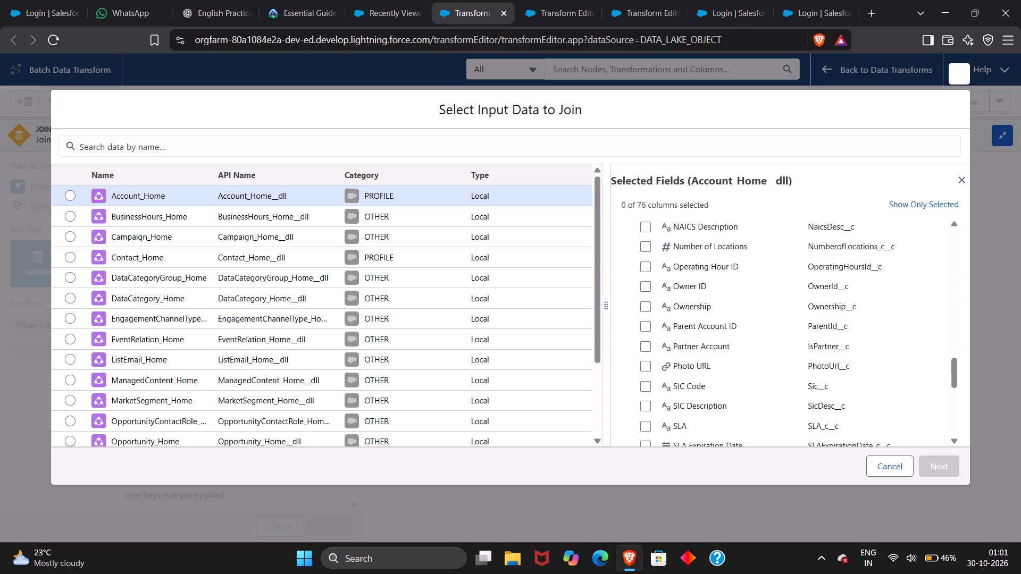
pyautogui.scroll(4, 711, 362)
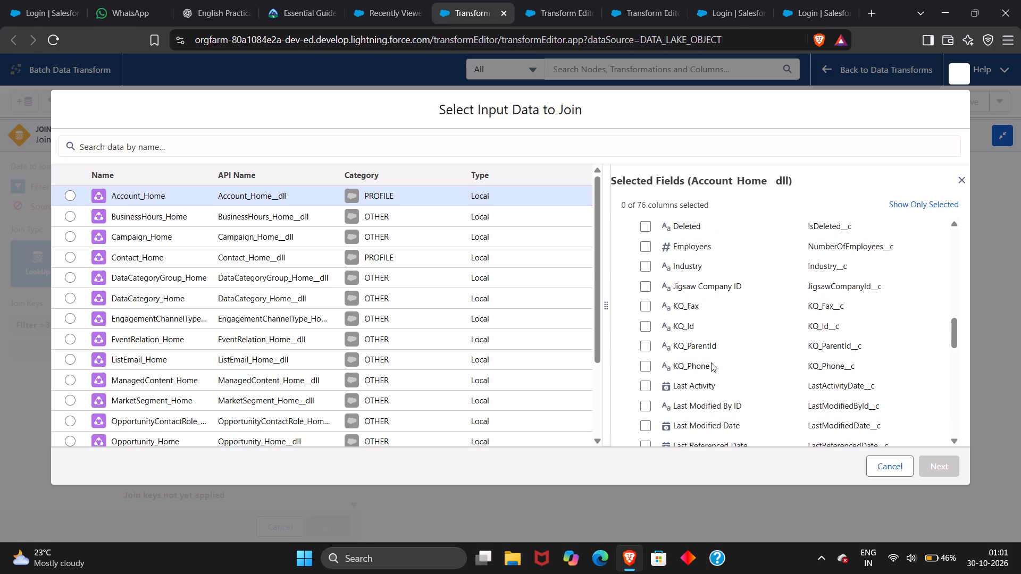
pyautogui.scroll(2, 711, 362)
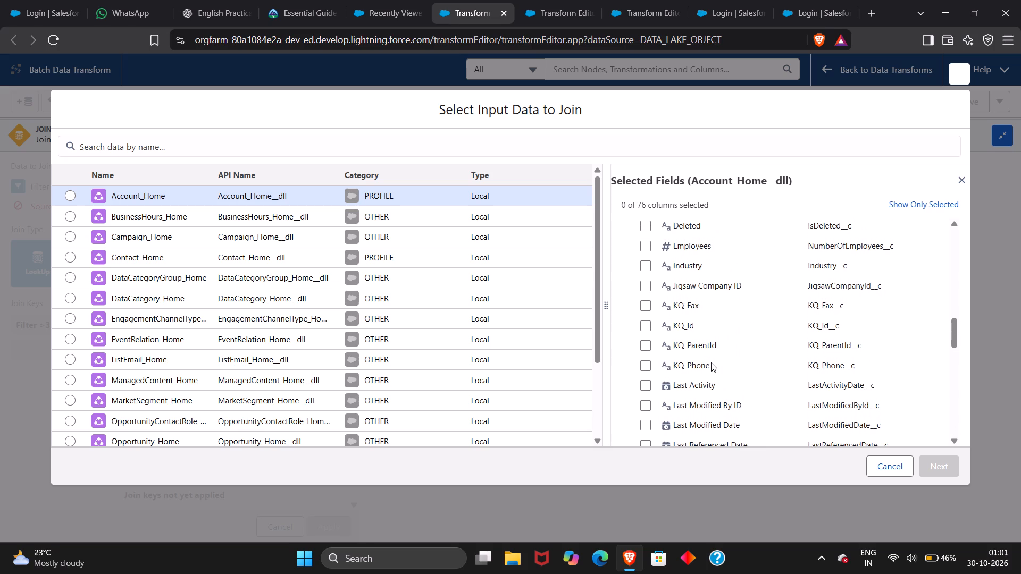
pyautogui.scroll(1, 711, 362)
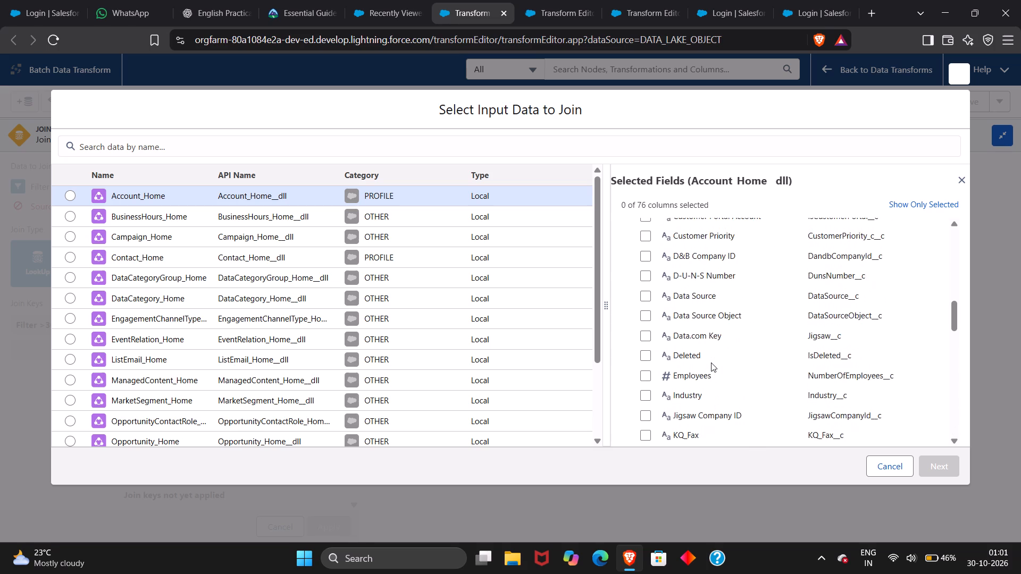
pyautogui.scroll(5, 711, 362)
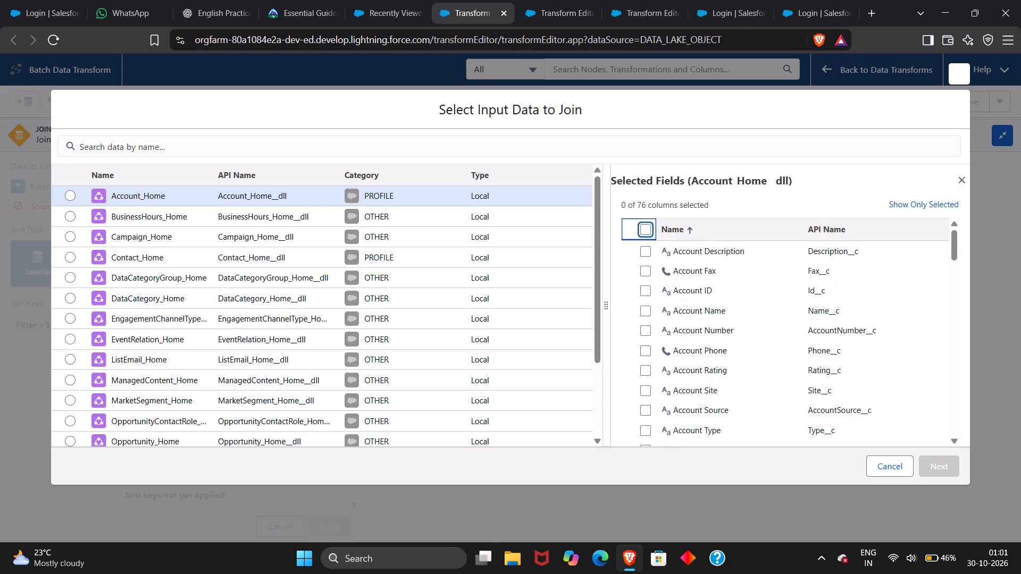
pyautogui.scroll(1, 711, 362)
pyautogui.click(771, 226)
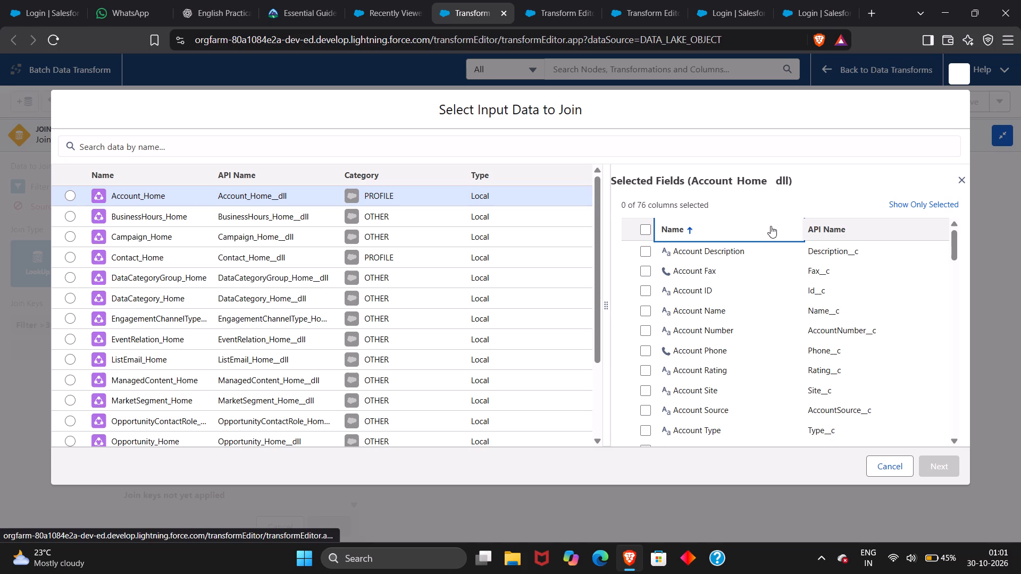
pyautogui.click(771, 226)
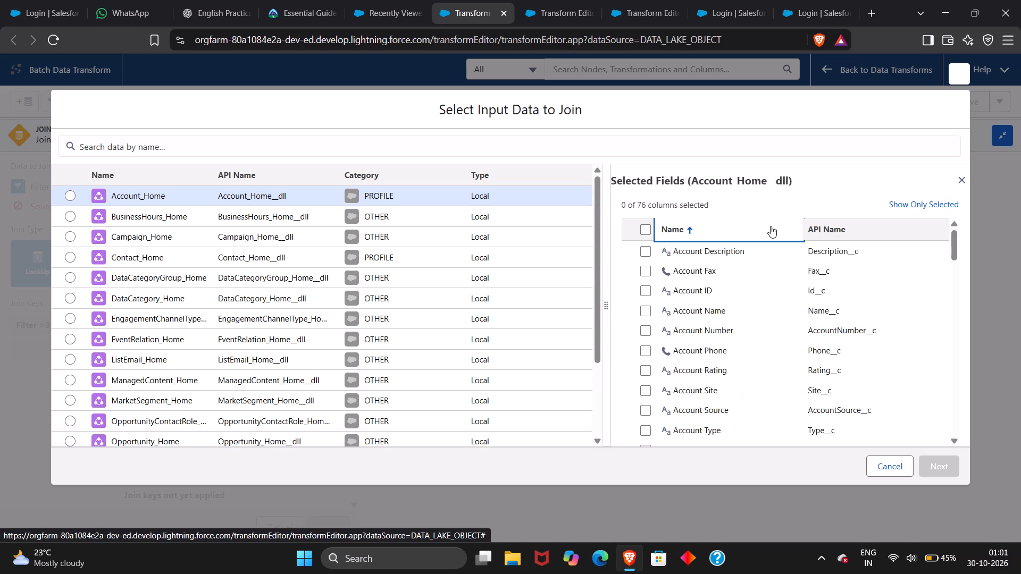
pyautogui.click(771, 226)
pyautogui.click(767, 226)
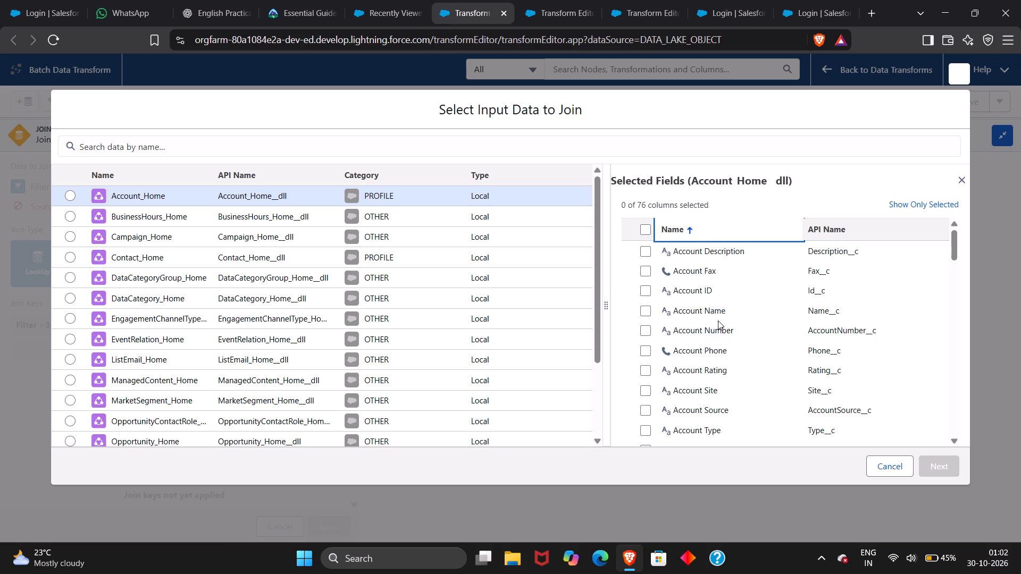
# Select the KQ_Id, Account ID, Account Name and Industry columns of Account_Home and add it as the join's input data.
pyautogui.scroll(-3, 718, 320)
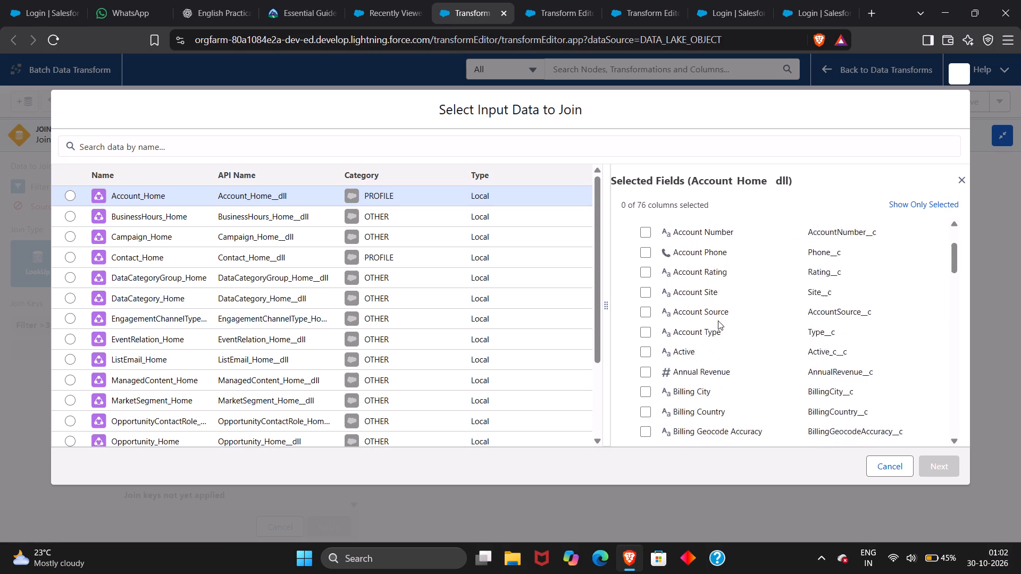
pyautogui.scroll(-3, 718, 320)
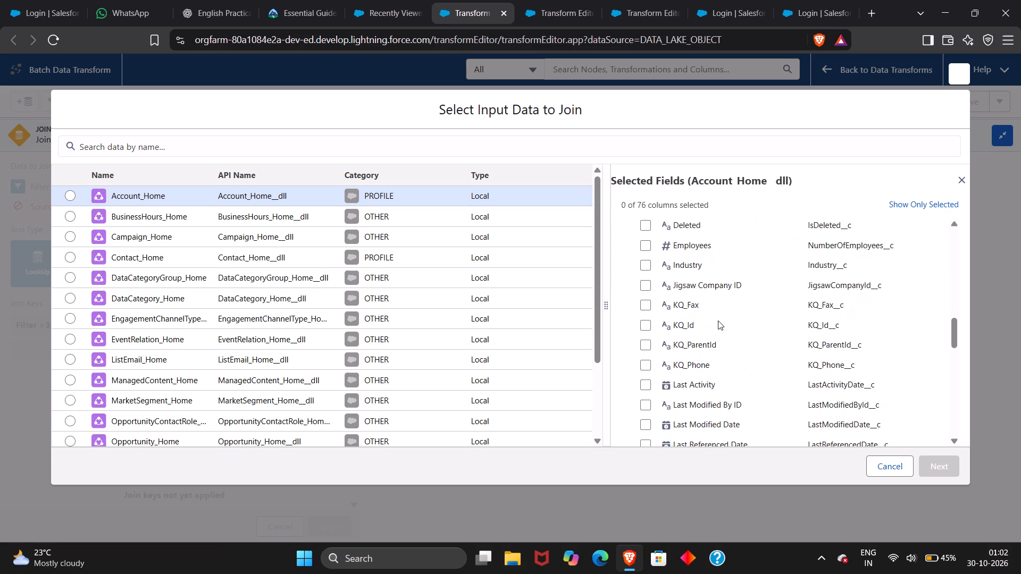
pyautogui.scroll(-2, 718, 320)
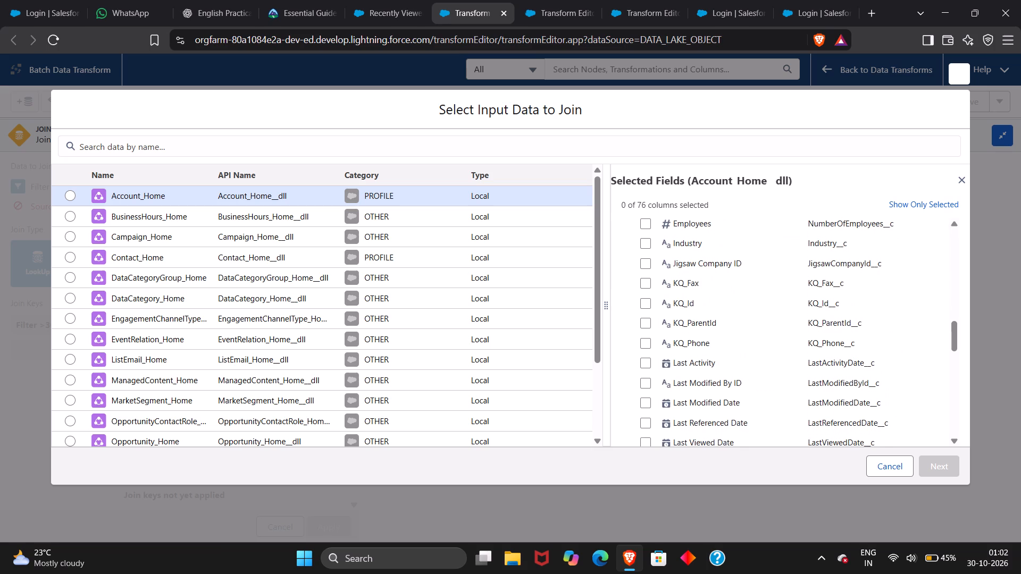
pyautogui.click(819, 287)
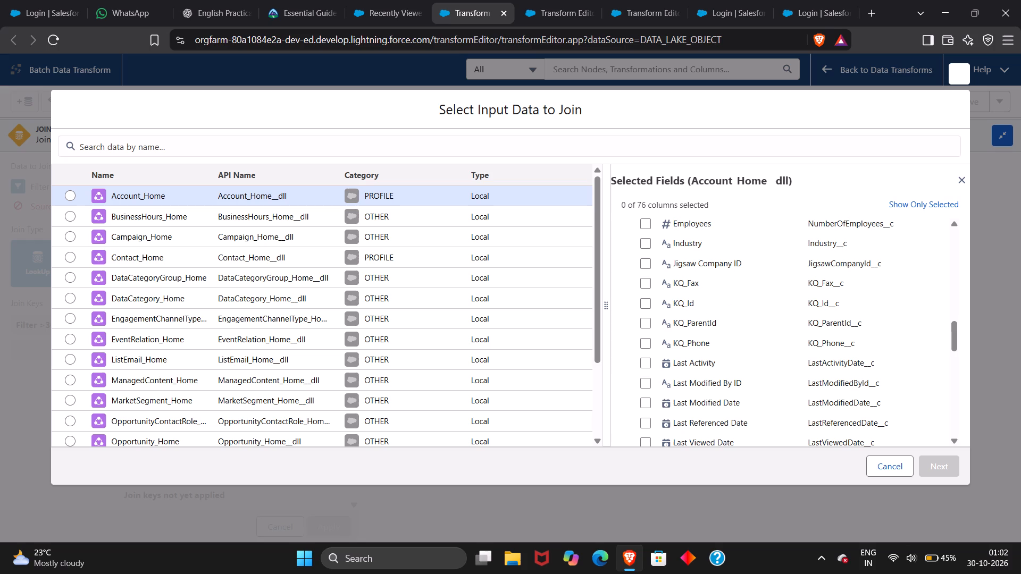
pyautogui.click(691, 305)
pyautogui.click(643, 303)
pyautogui.scroll(3, 760, 306)
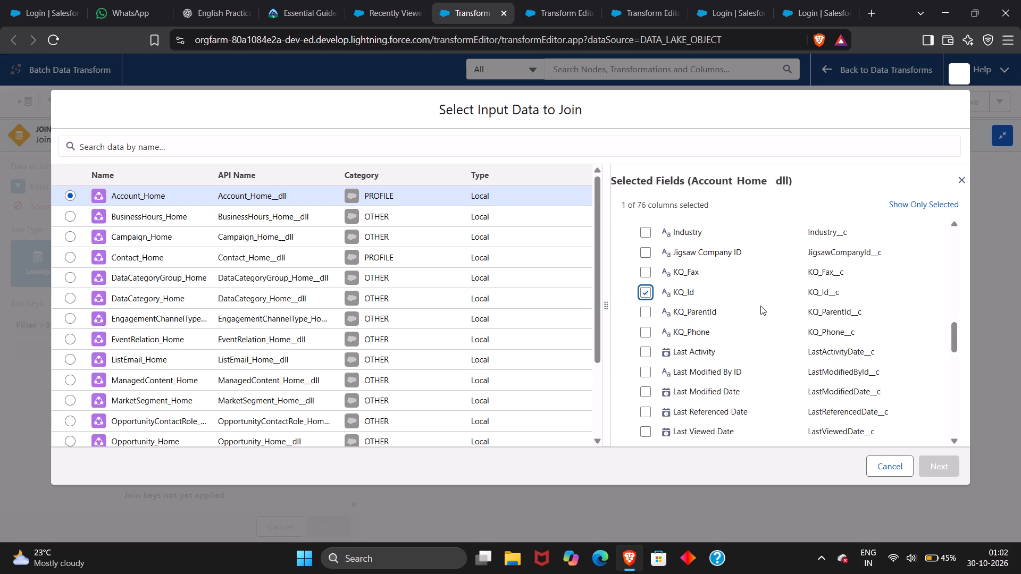
pyautogui.scroll(3, 760, 306)
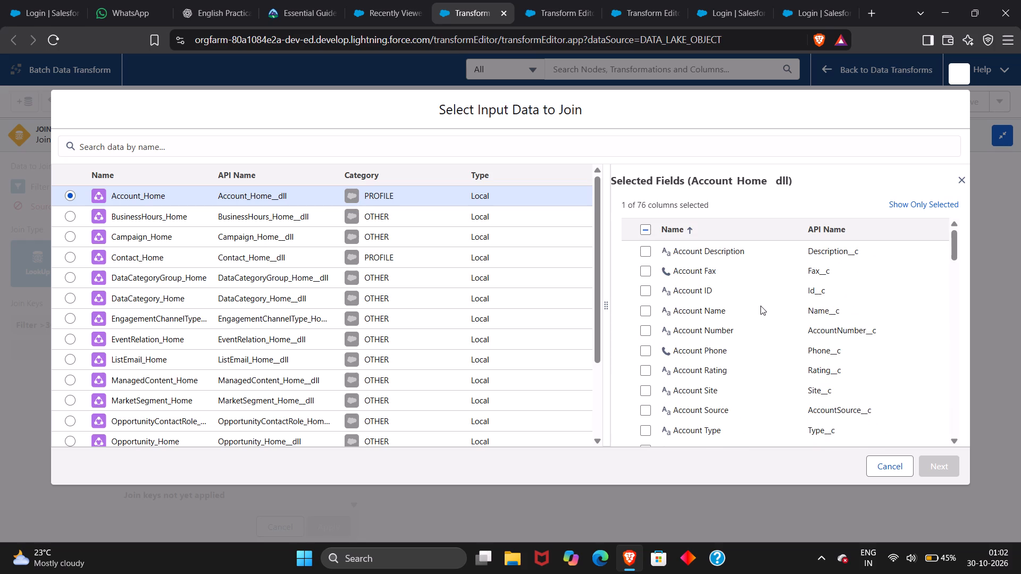
pyautogui.scroll(1, 760, 306)
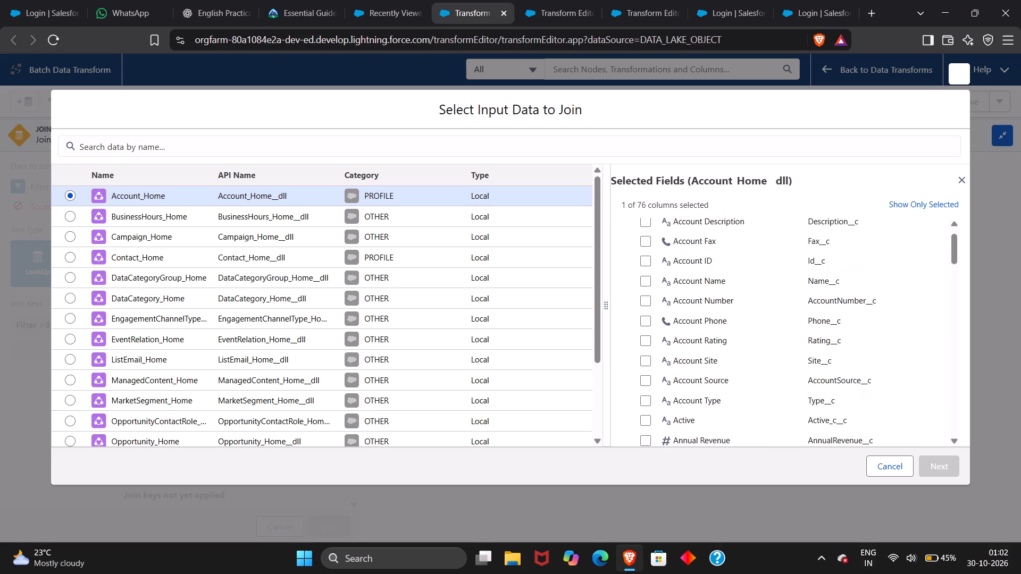
pyautogui.click(644, 264)
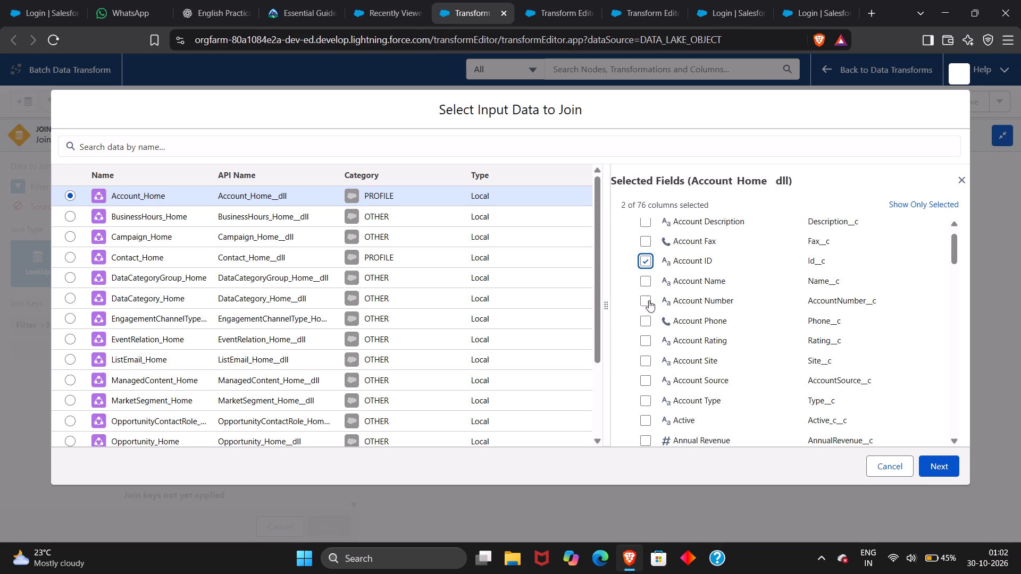
pyautogui.click(642, 283)
pyautogui.scroll(-4, 706, 318)
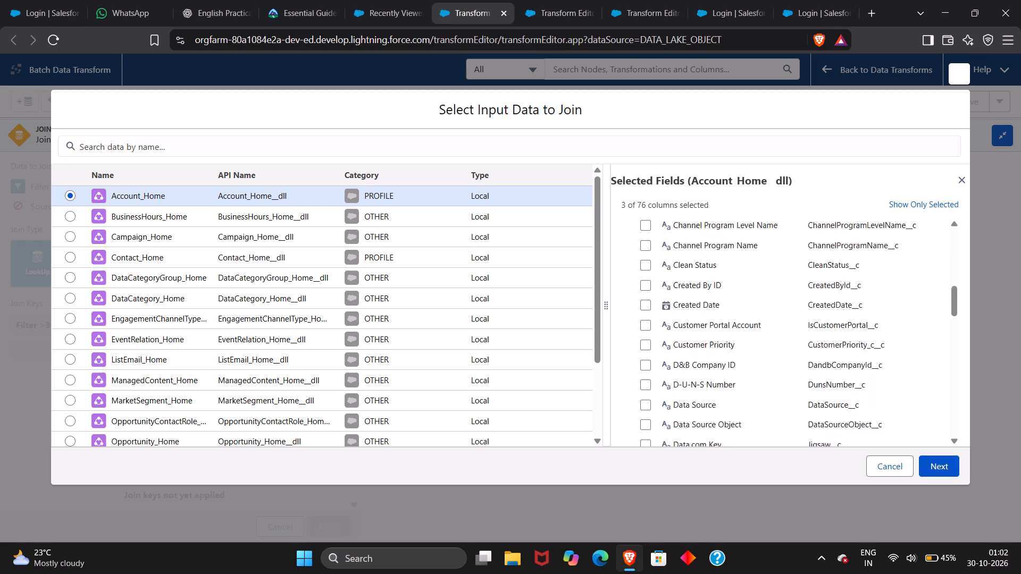
pyautogui.scroll(-1, 706, 318)
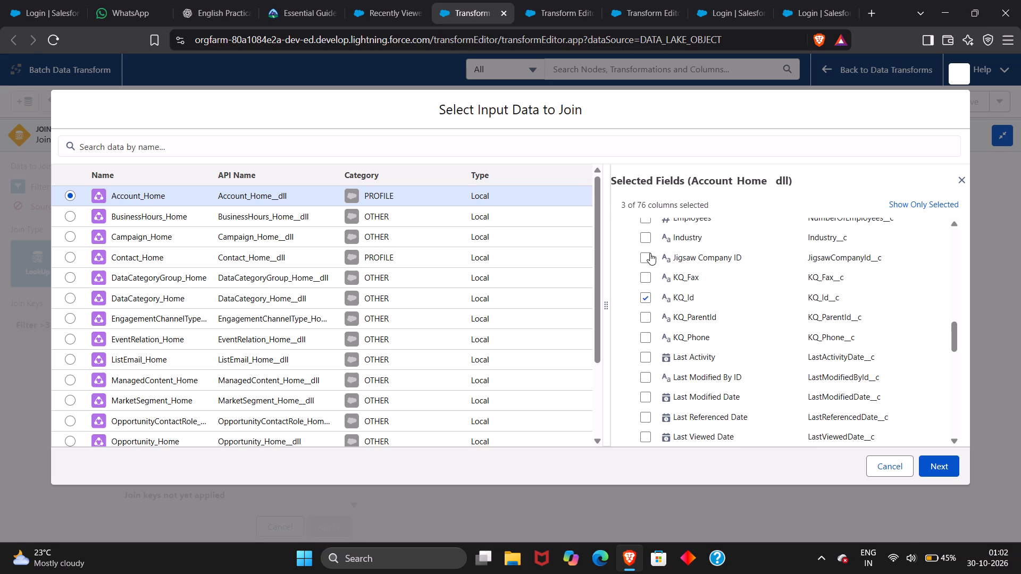
pyautogui.click(647, 235)
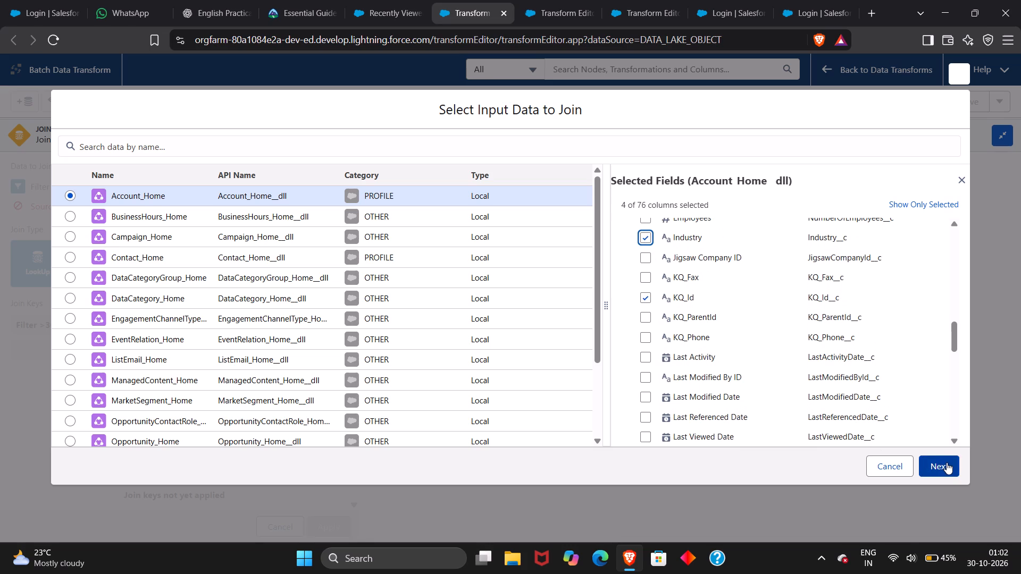
pyautogui.click(947, 462)
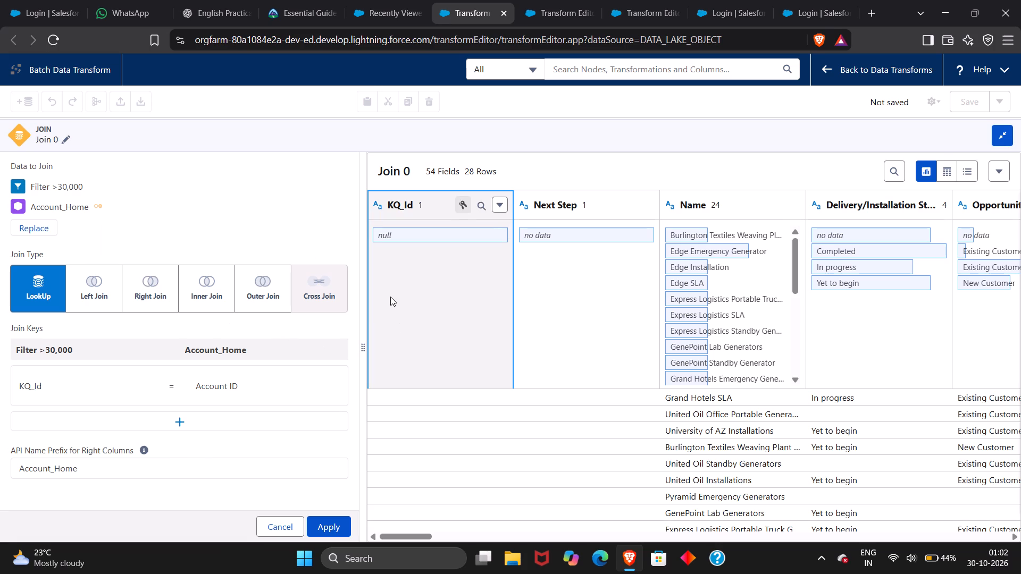
# Set the join type between Filter >30,000 and Account_Home to Inner Join.
pyautogui.scroll(1, 761, 341)
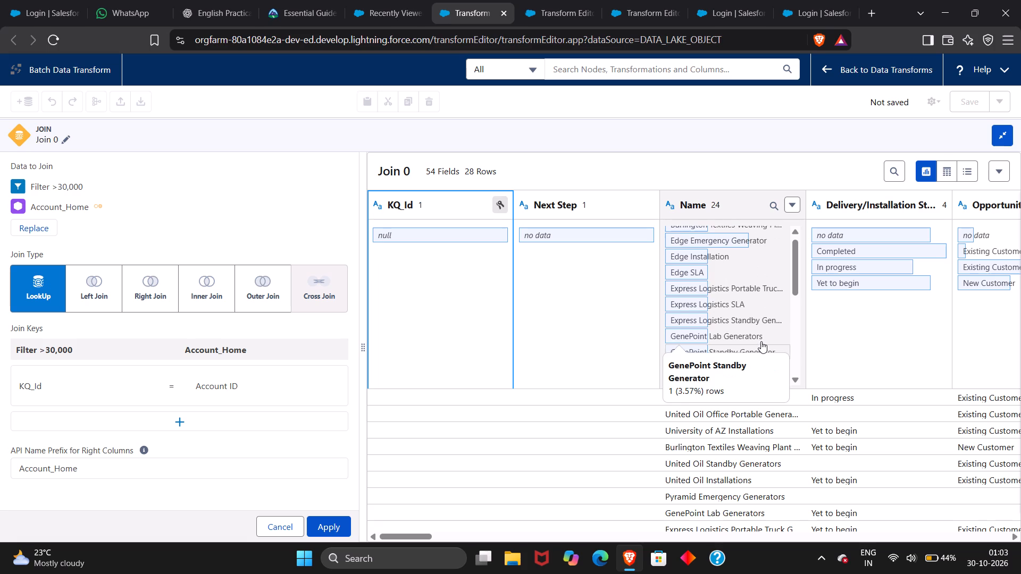
pyautogui.scroll(1, 761, 341)
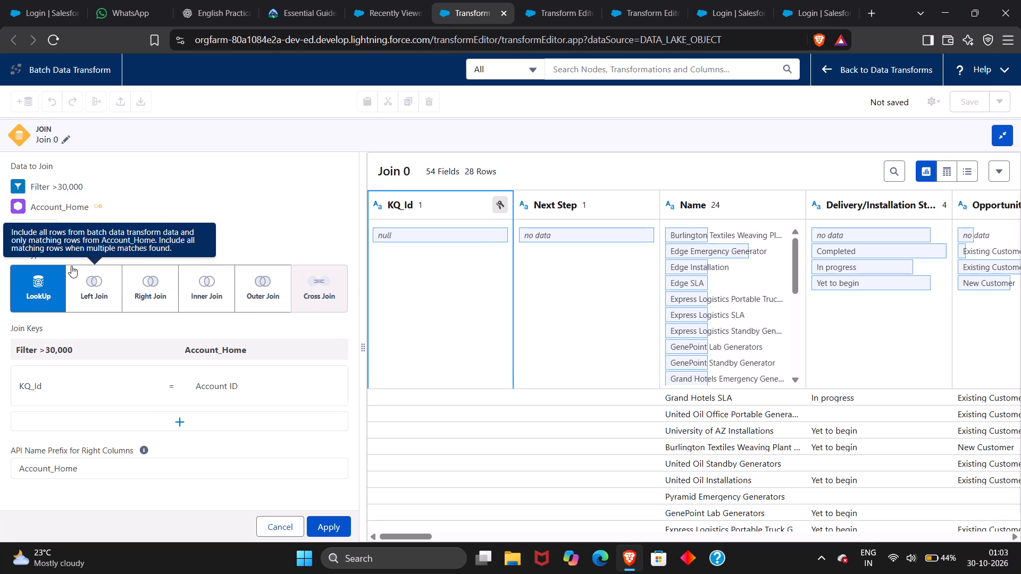
pyautogui.click(32, 258)
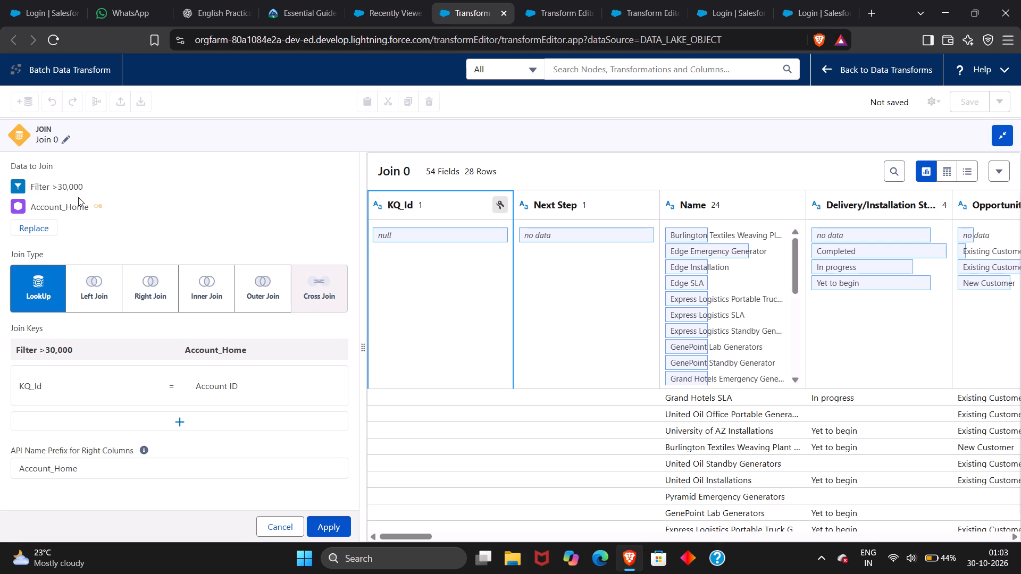
pyautogui.click(78, 197)
pyautogui.click(211, 293)
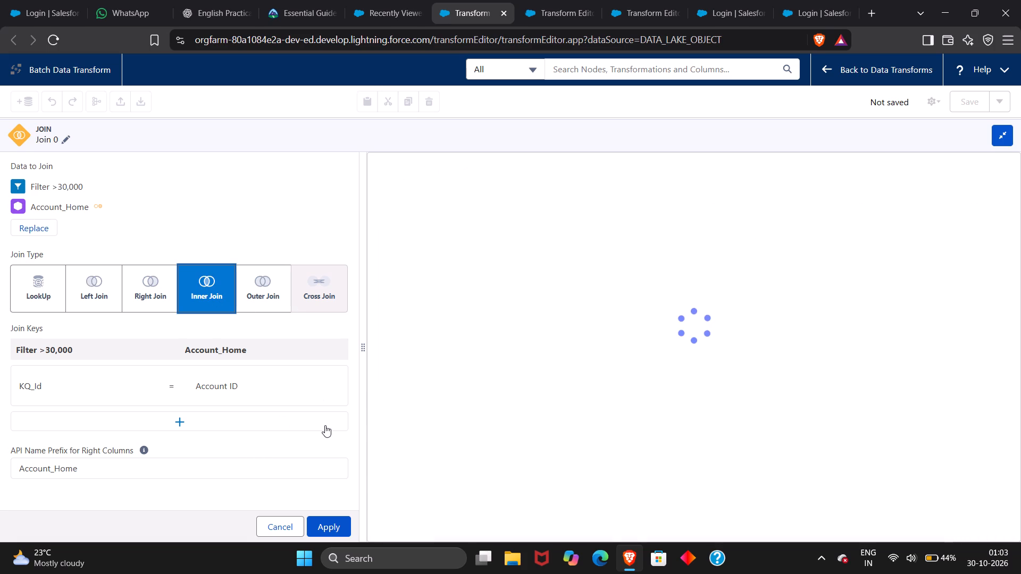
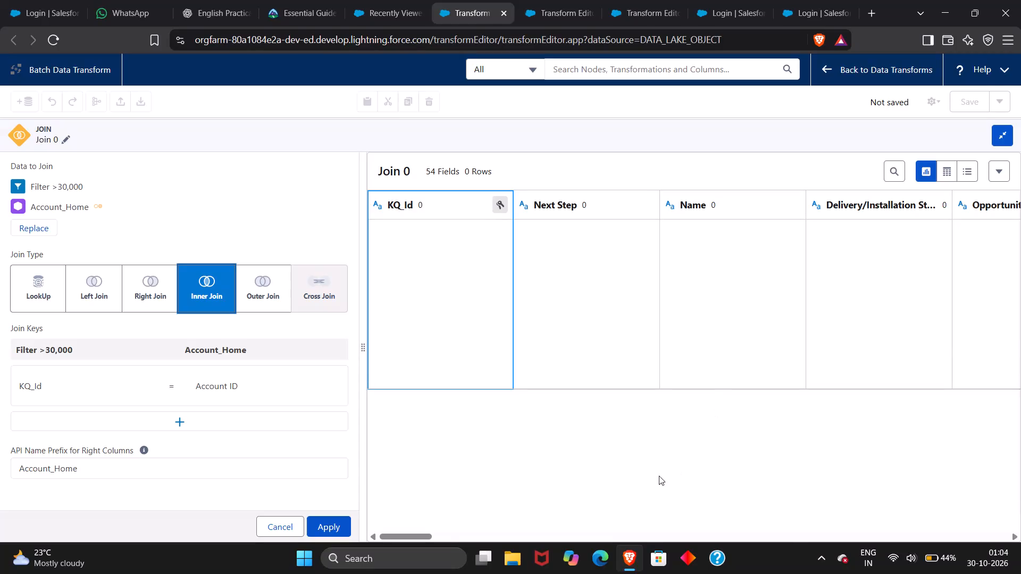
# Look through the columns in the Join 0 preview.
pyautogui.scroll(-4, 647, 474)
pyautogui.hscroll(-3, 647, 474)
pyautogui.hscroll(4, 343, 411)
pyautogui.hscroll(2, 340, 366)
pyautogui.hscroll(-19, 650, 493)
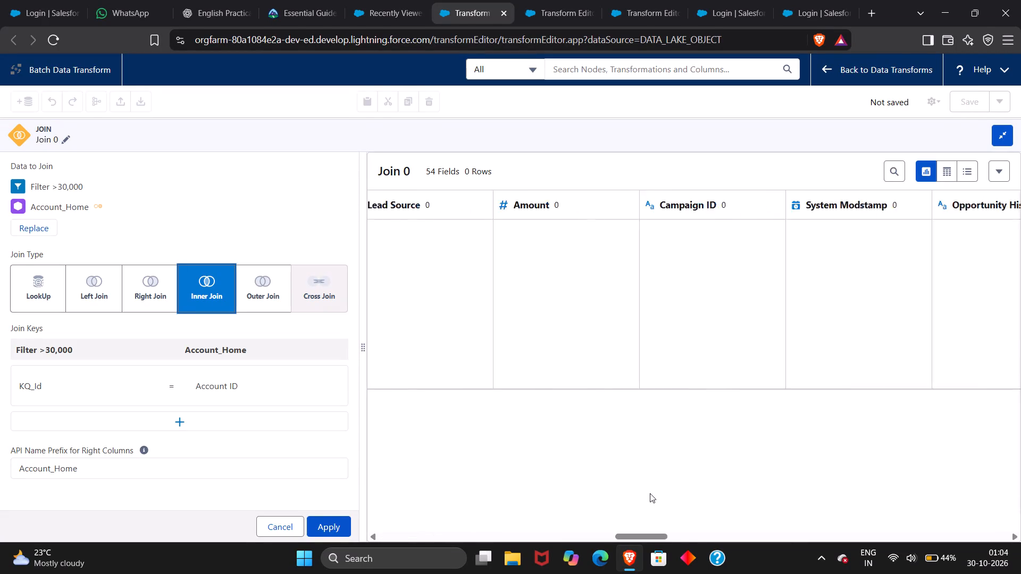
pyautogui.hscroll(-10, 650, 493)
pyautogui.hscroll(12, 650, 493)
pyautogui.hscroll(10, 650, 493)
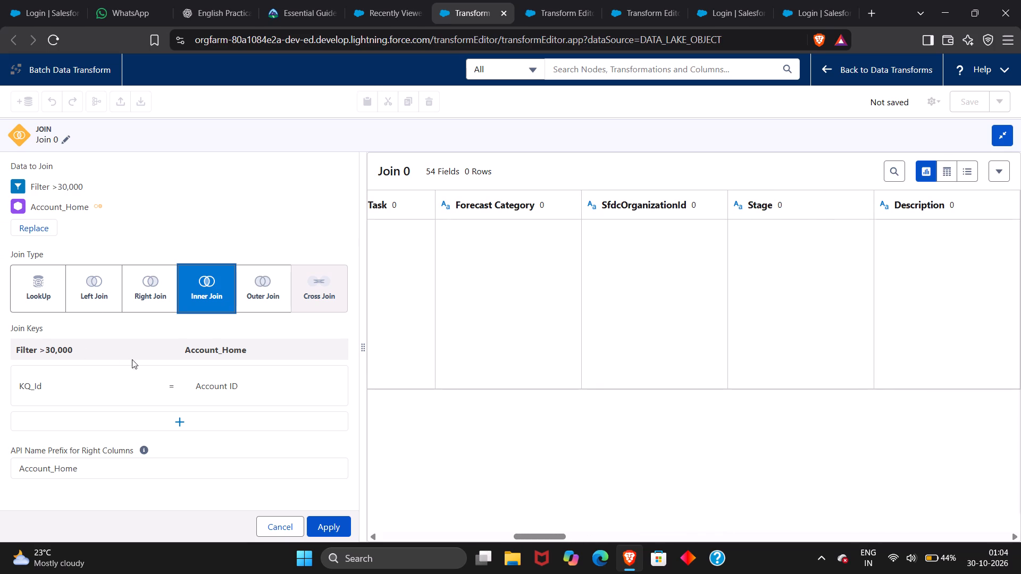
pyautogui.hscroll(11, 445, 357)
pyautogui.hscroll(10, 445, 357)
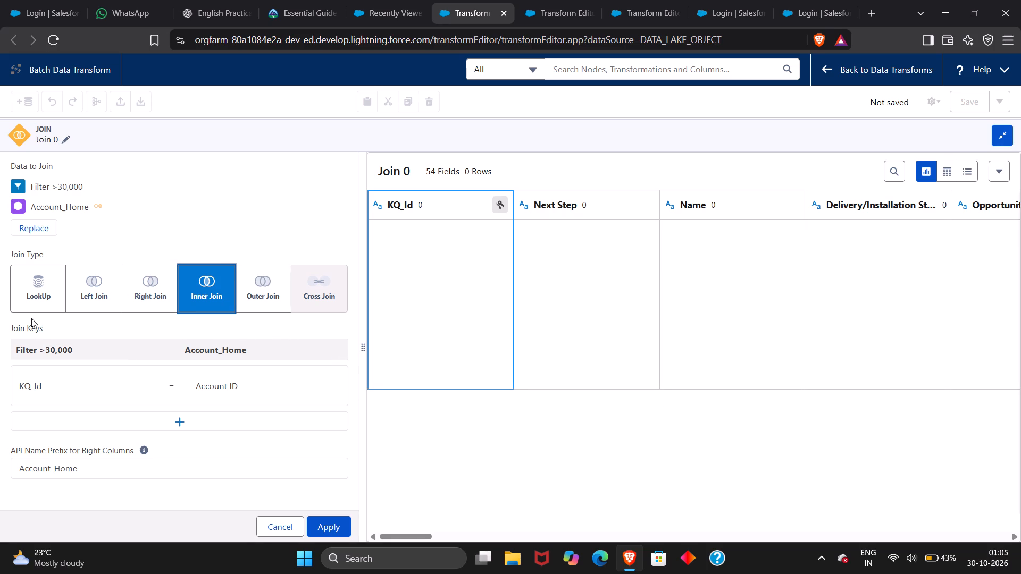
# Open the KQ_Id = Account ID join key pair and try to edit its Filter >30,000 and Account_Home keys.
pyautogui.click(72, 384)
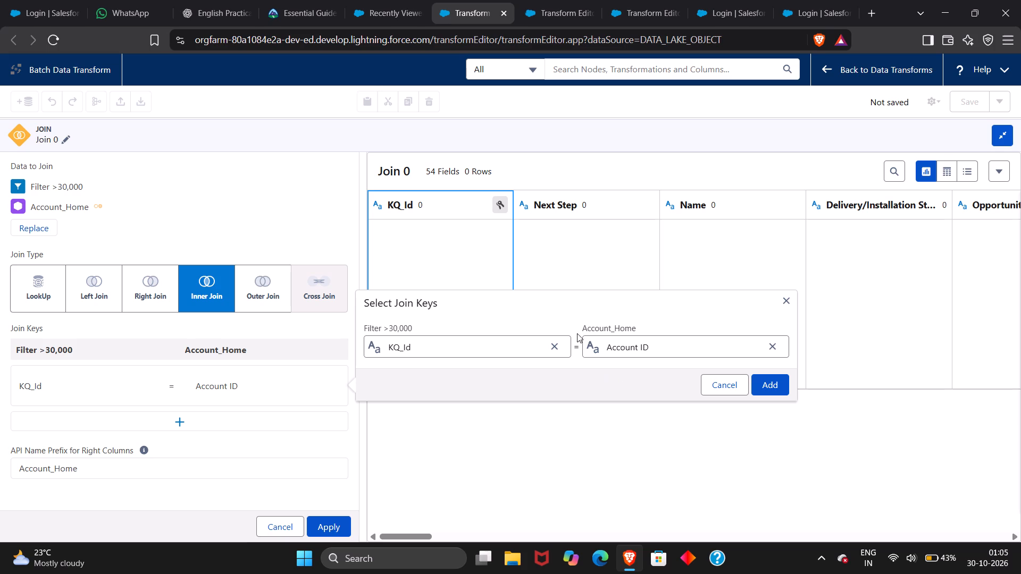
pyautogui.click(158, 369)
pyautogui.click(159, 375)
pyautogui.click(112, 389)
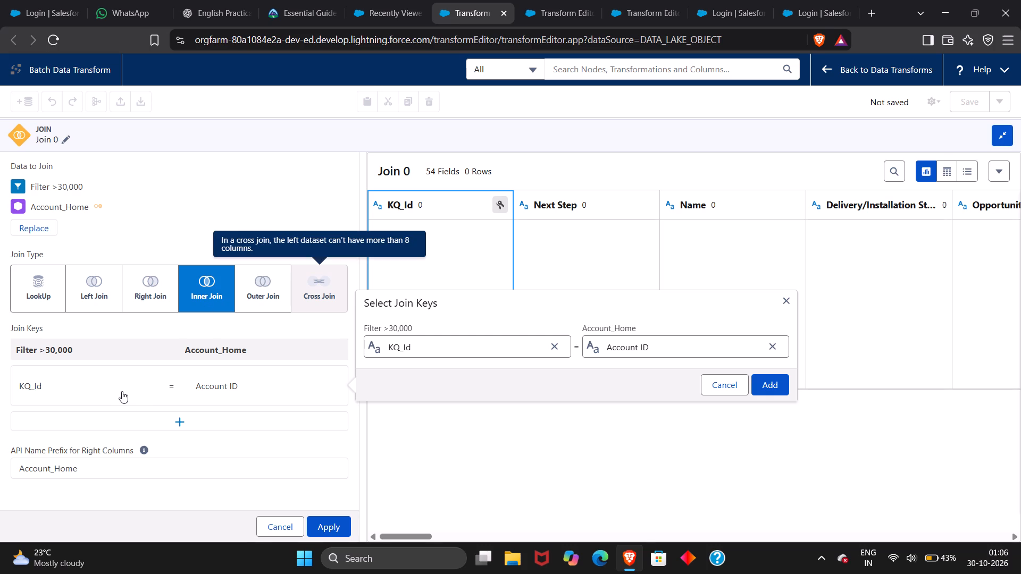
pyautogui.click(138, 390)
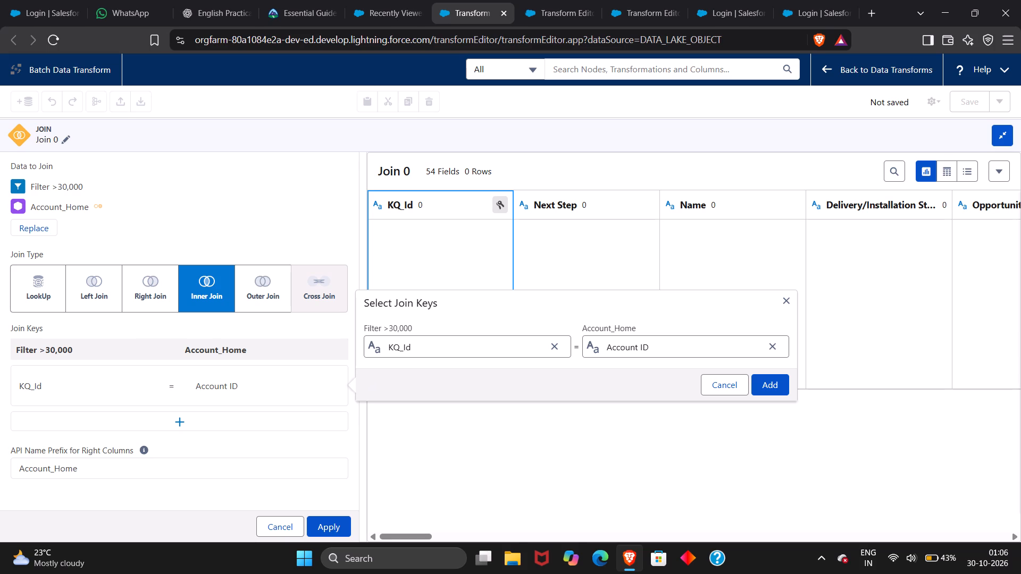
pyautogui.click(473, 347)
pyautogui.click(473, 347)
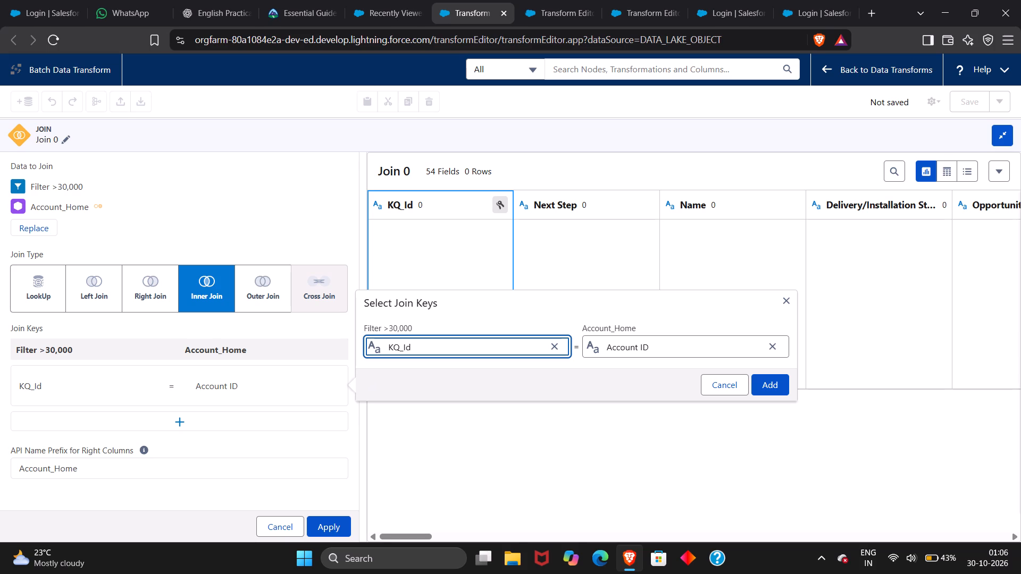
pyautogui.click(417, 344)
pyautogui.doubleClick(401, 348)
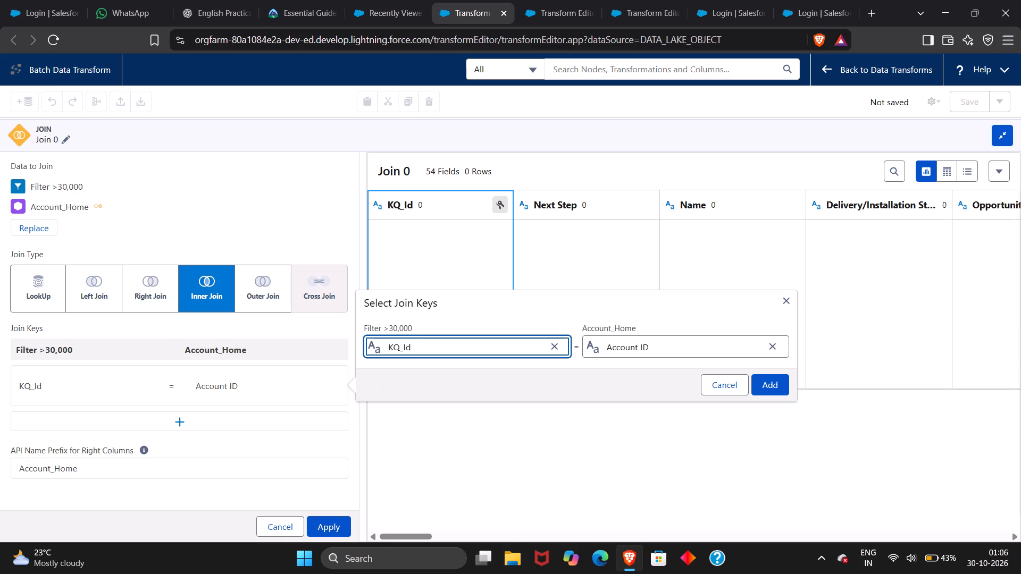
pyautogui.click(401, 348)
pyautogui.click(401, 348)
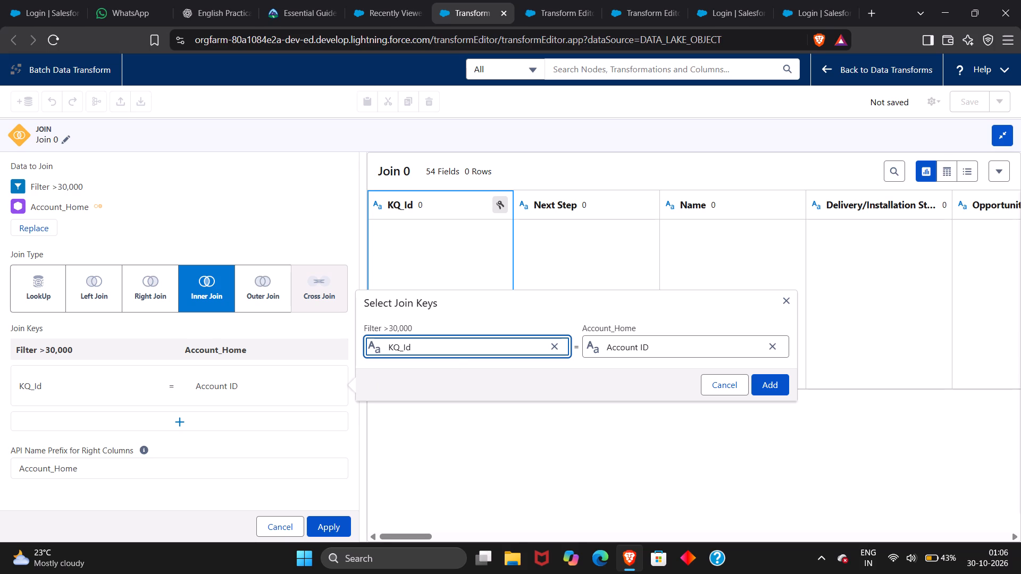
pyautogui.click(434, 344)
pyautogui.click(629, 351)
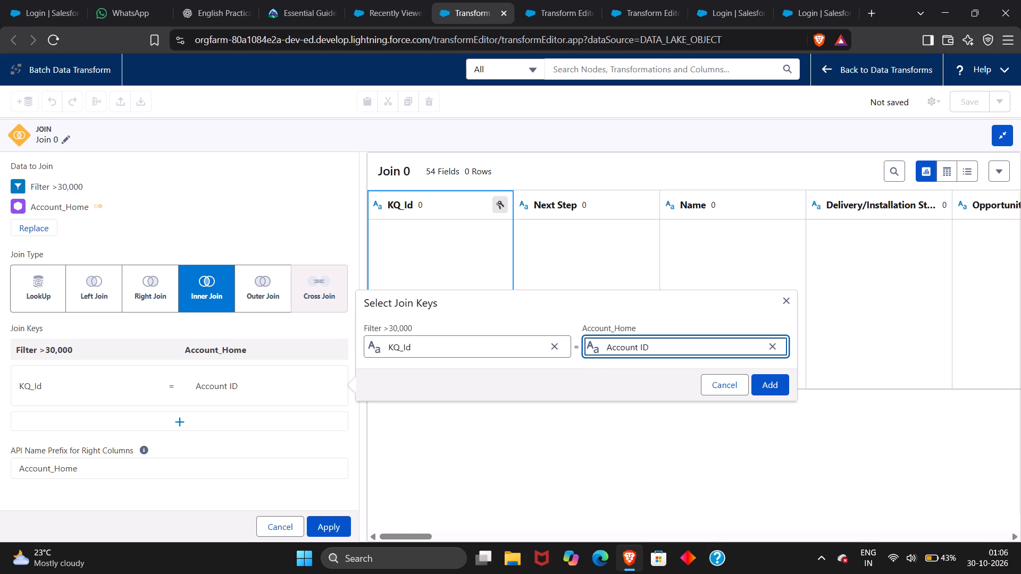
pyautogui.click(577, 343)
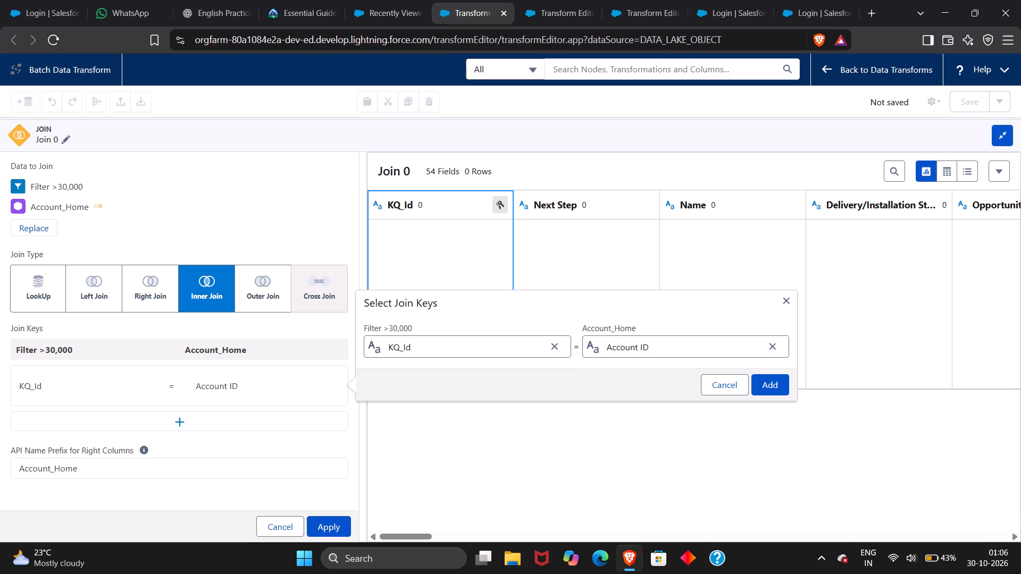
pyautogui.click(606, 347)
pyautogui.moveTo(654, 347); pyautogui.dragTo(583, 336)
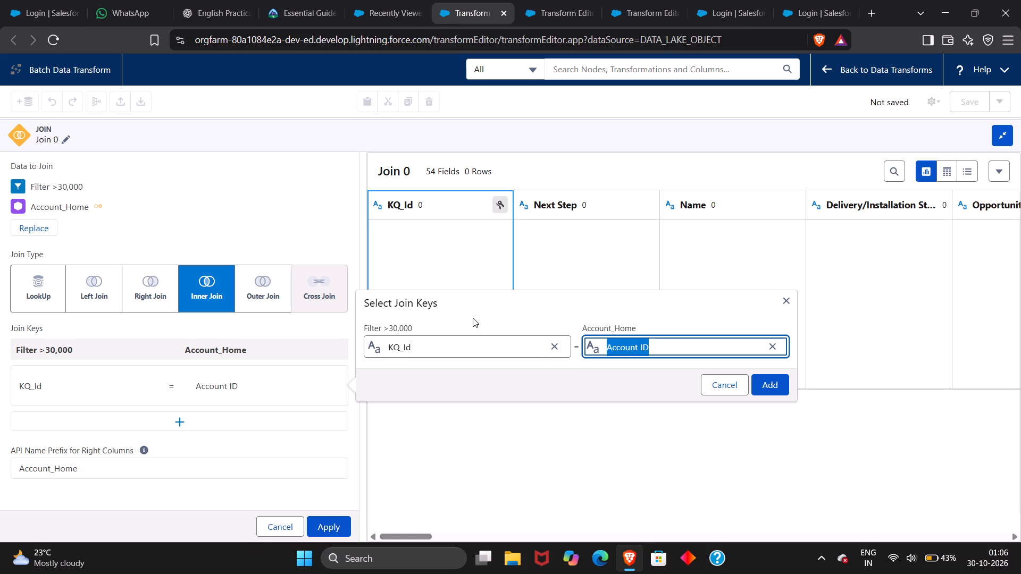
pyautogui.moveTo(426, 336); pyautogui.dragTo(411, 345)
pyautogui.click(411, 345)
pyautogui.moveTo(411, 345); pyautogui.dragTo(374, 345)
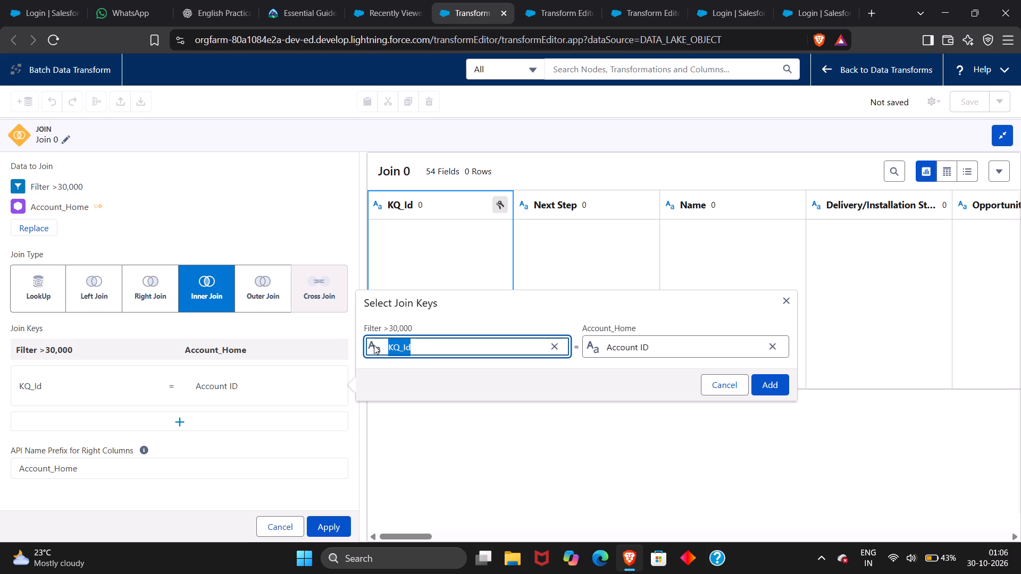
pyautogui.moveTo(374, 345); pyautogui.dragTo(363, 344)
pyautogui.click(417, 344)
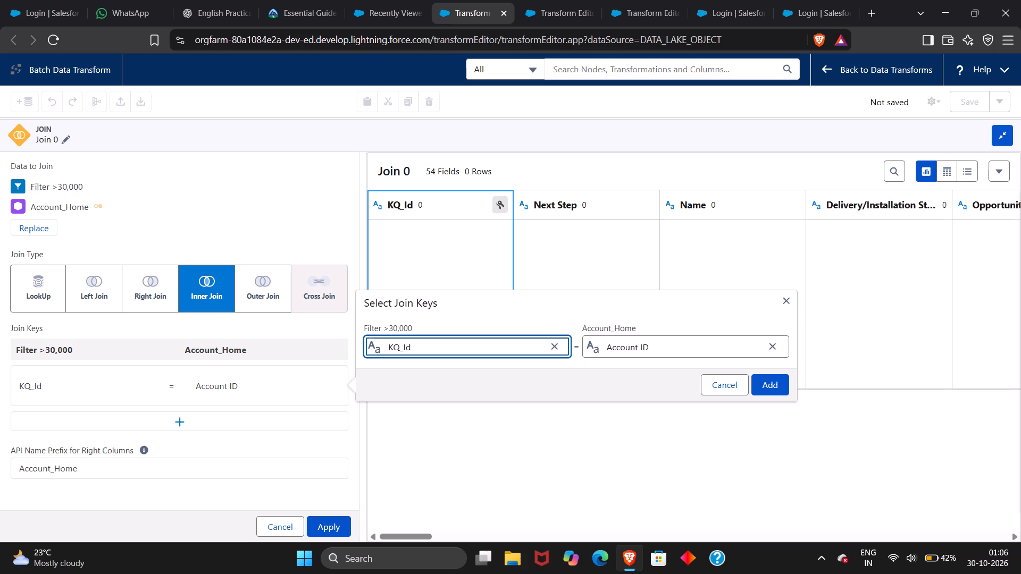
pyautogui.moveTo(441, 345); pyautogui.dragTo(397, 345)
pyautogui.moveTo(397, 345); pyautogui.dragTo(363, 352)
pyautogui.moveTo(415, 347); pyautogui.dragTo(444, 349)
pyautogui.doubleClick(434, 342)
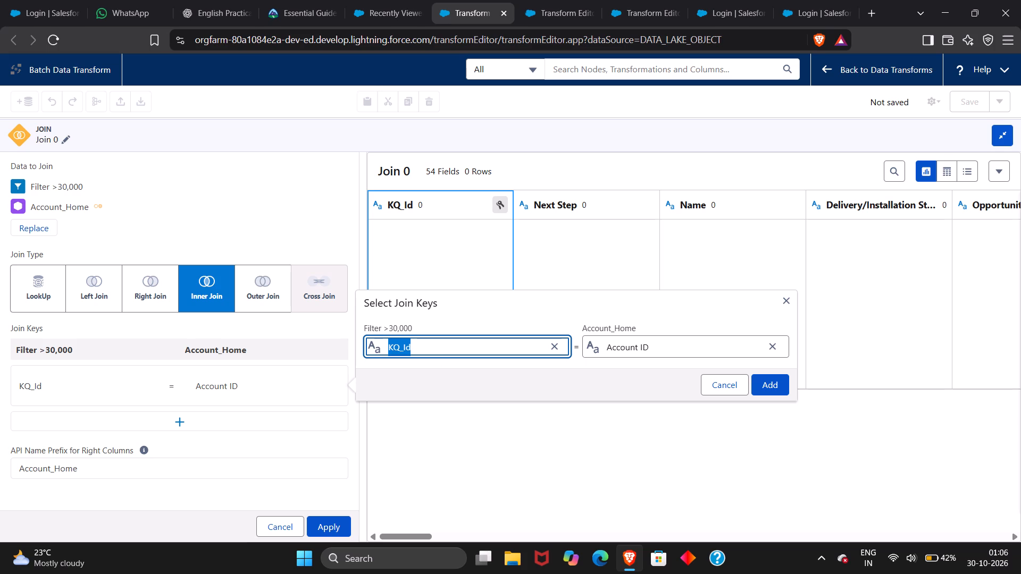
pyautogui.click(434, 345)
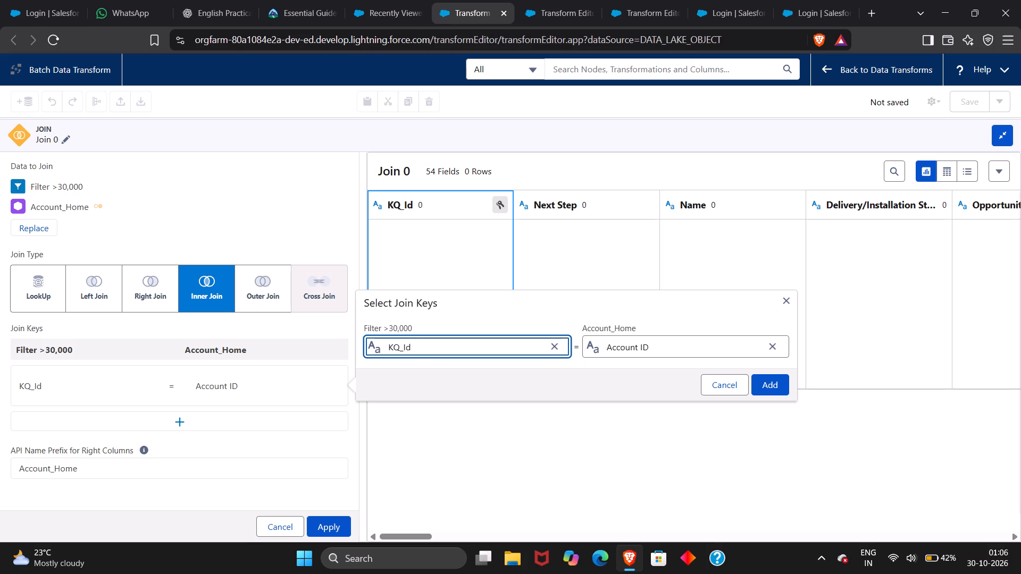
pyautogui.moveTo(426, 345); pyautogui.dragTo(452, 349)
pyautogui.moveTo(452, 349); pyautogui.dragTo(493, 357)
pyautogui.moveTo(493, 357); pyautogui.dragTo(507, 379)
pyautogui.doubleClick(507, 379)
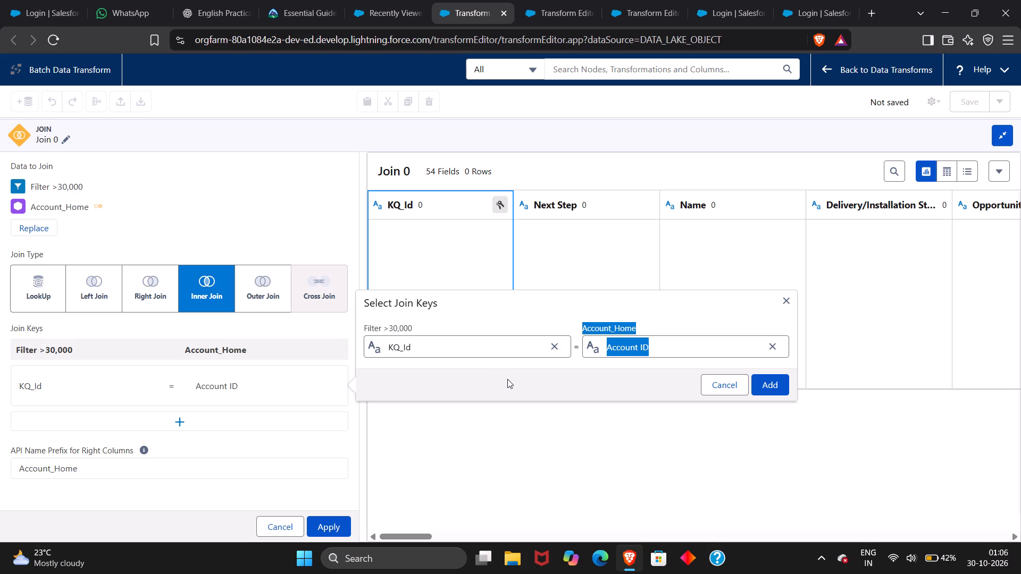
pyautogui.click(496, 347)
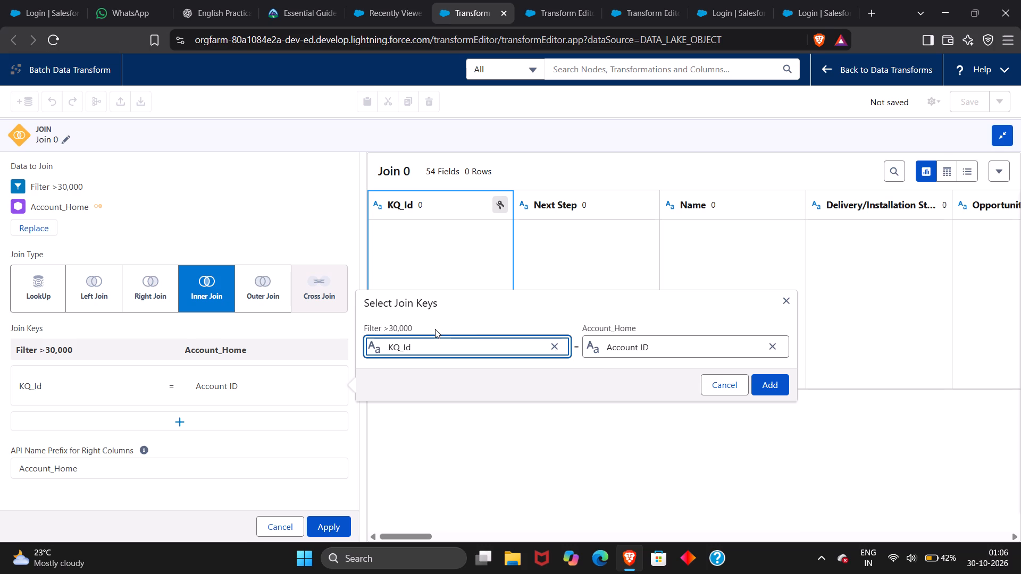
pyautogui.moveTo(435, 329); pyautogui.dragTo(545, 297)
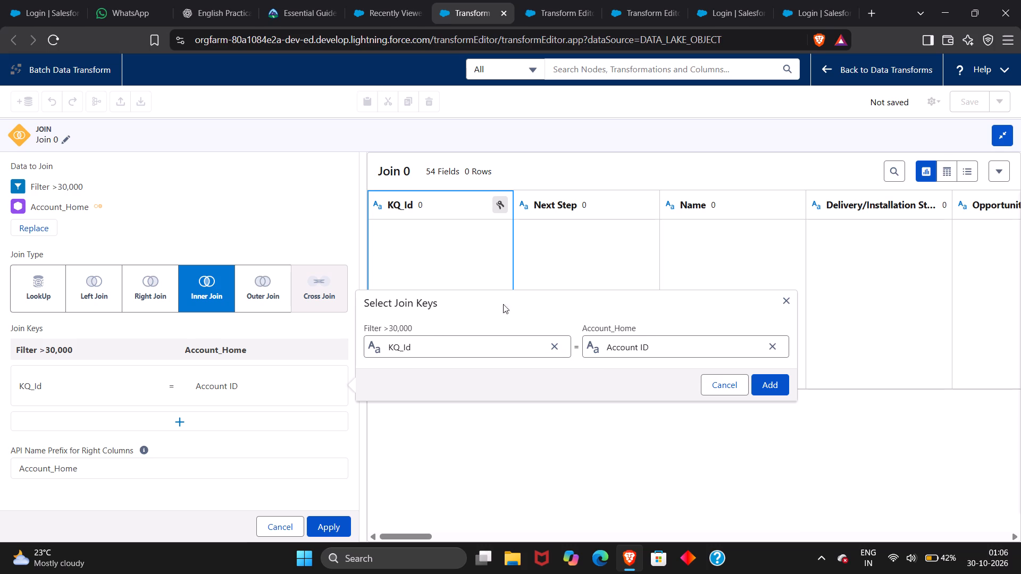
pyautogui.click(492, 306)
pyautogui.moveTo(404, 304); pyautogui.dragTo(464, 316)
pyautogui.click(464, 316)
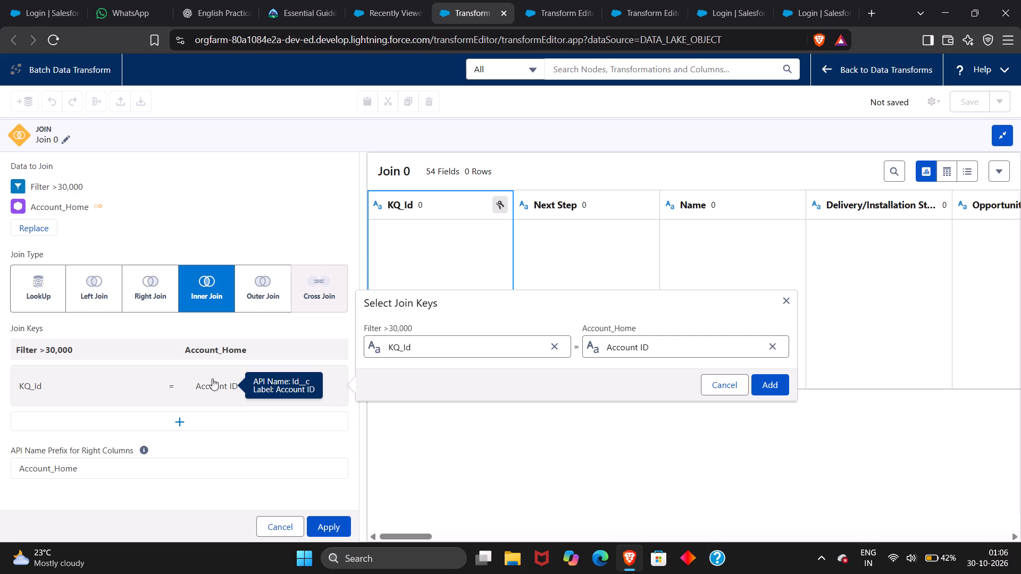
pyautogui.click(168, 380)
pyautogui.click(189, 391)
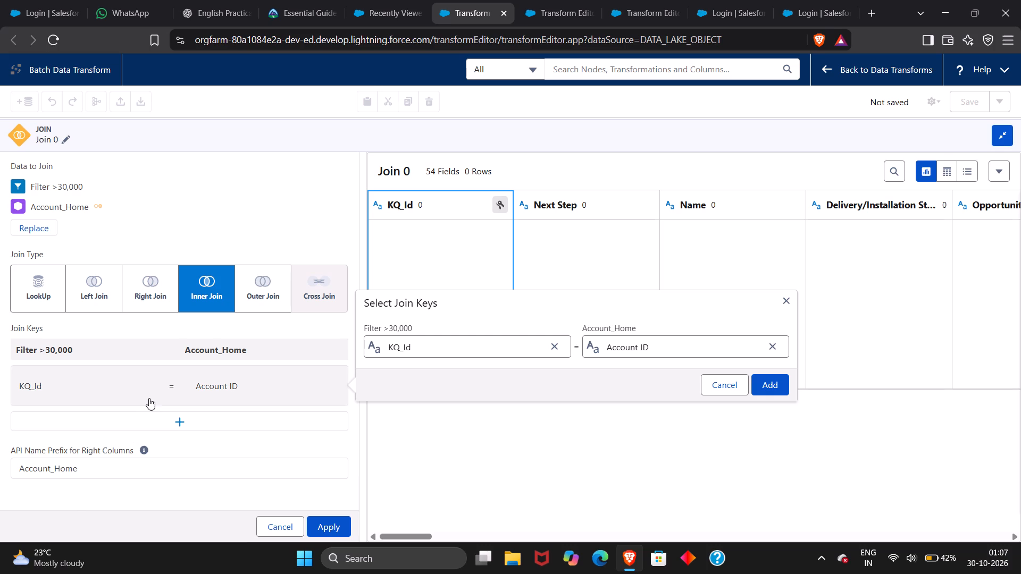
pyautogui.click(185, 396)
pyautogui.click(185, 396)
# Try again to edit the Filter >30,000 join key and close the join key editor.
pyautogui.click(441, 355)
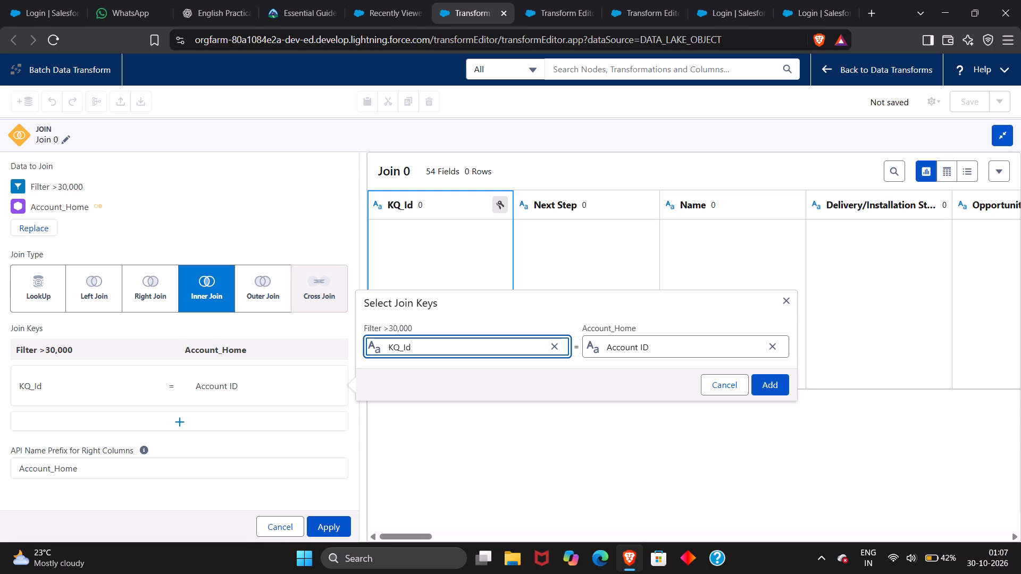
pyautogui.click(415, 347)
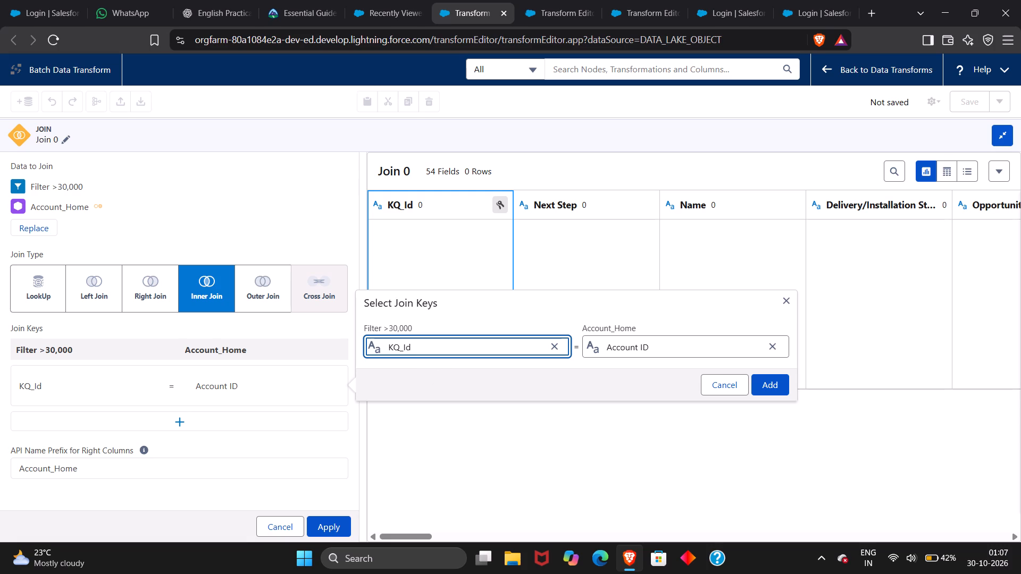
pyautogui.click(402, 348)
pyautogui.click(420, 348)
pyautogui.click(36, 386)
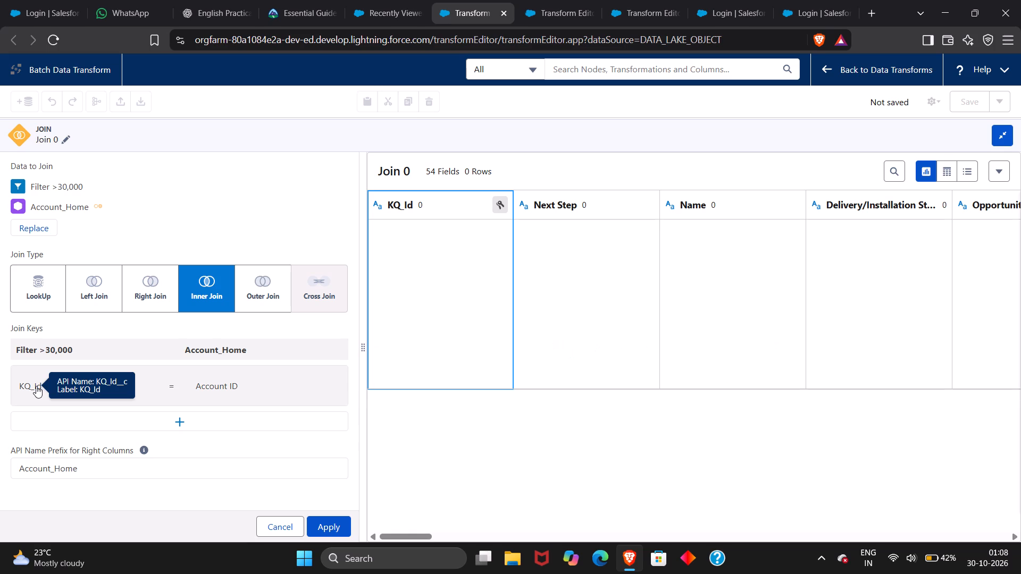
# Replace the Filter >30,000 join key with Account ID, pairing it with Account_Home's Account ID, and apply the join.
pyautogui.click(36, 386)
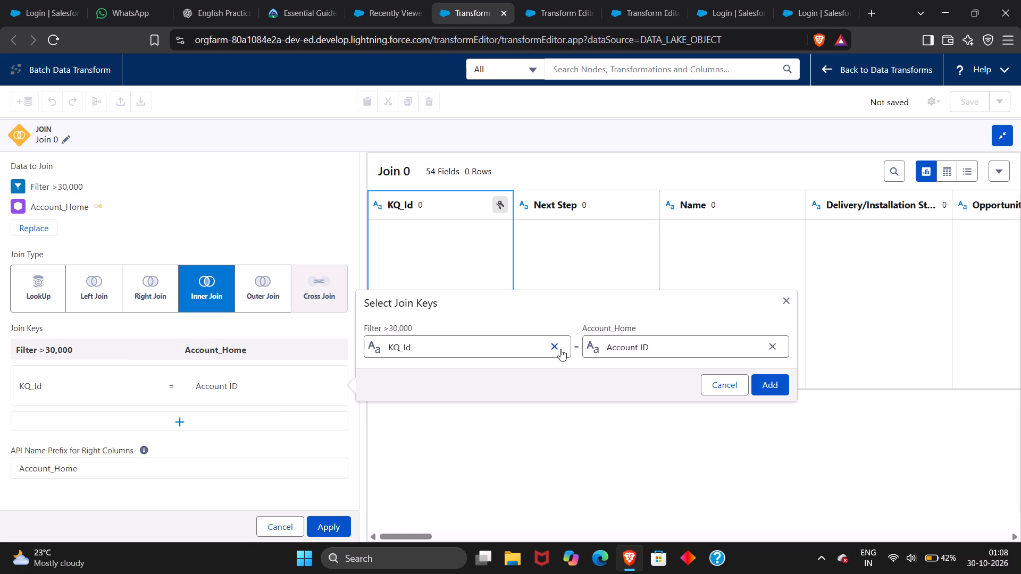
pyautogui.click(557, 343)
pyautogui.click(508, 349)
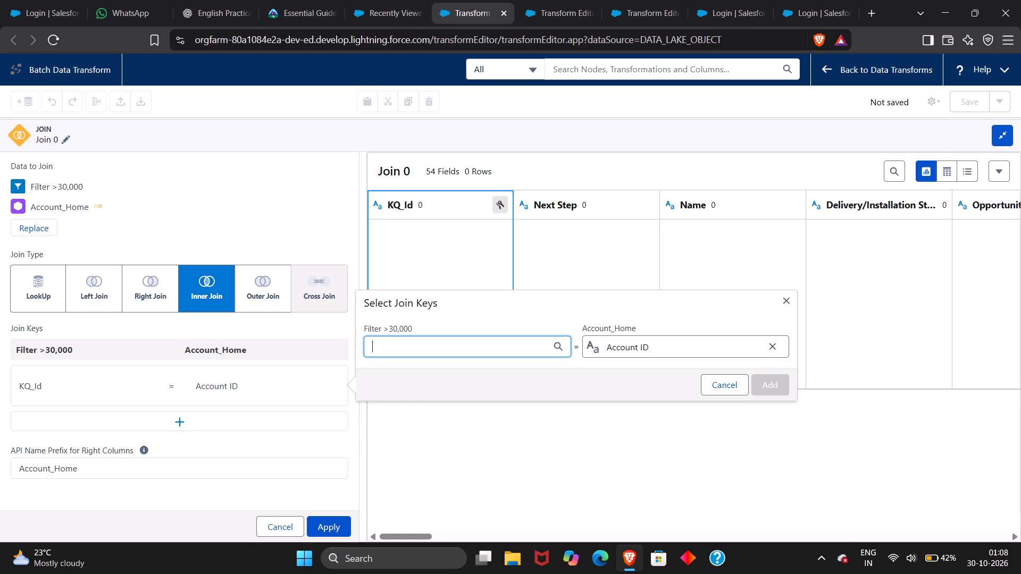
pyautogui.press('a')
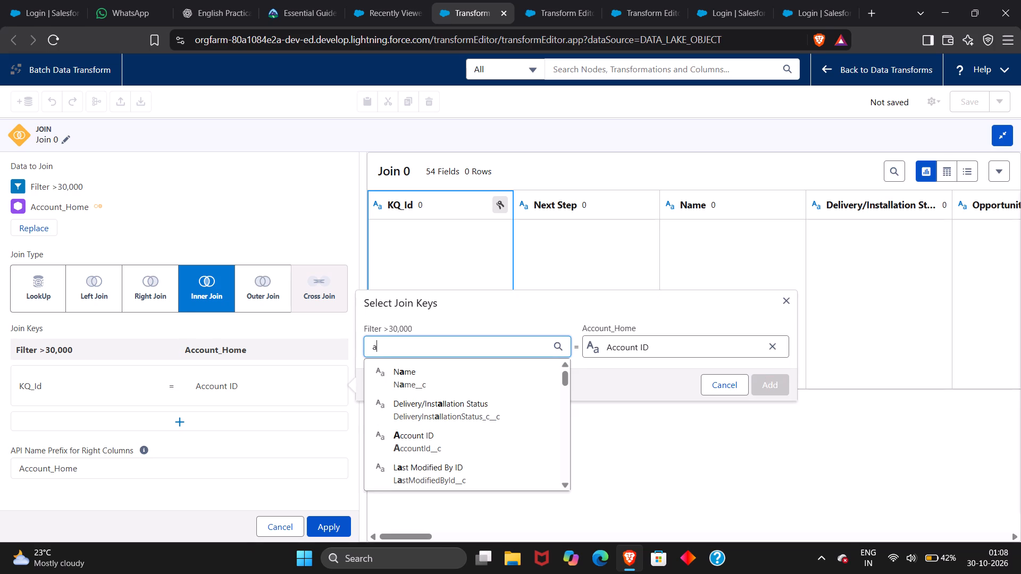
pyautogui.write('cc')
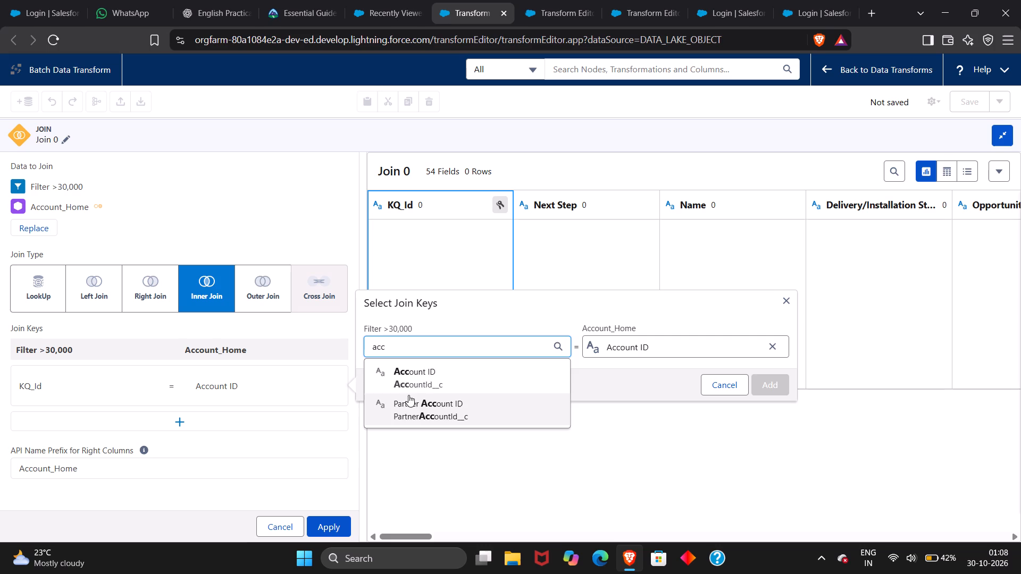
pyautogui.click(414, 383)
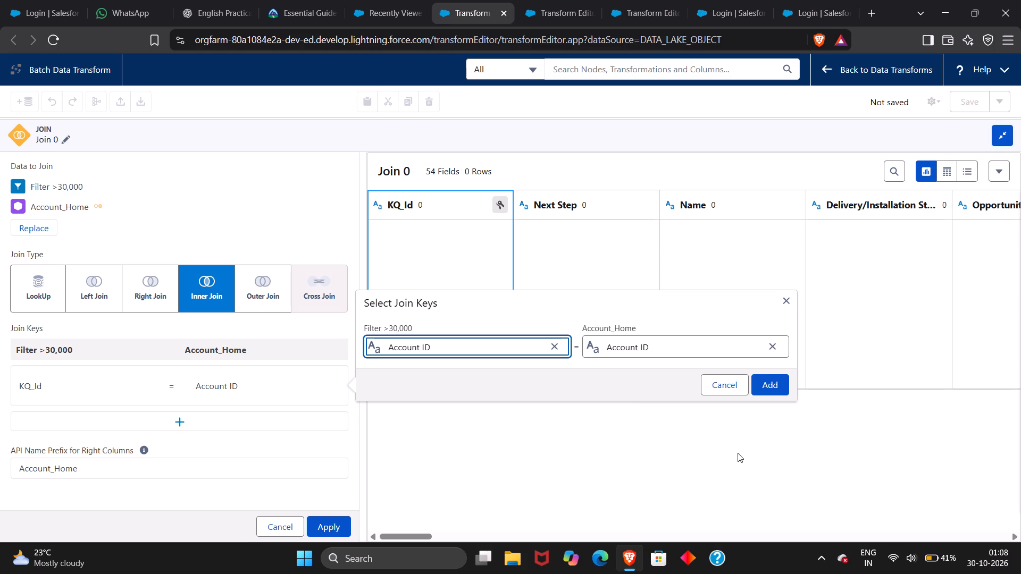
pyautogui.click(775, 385)
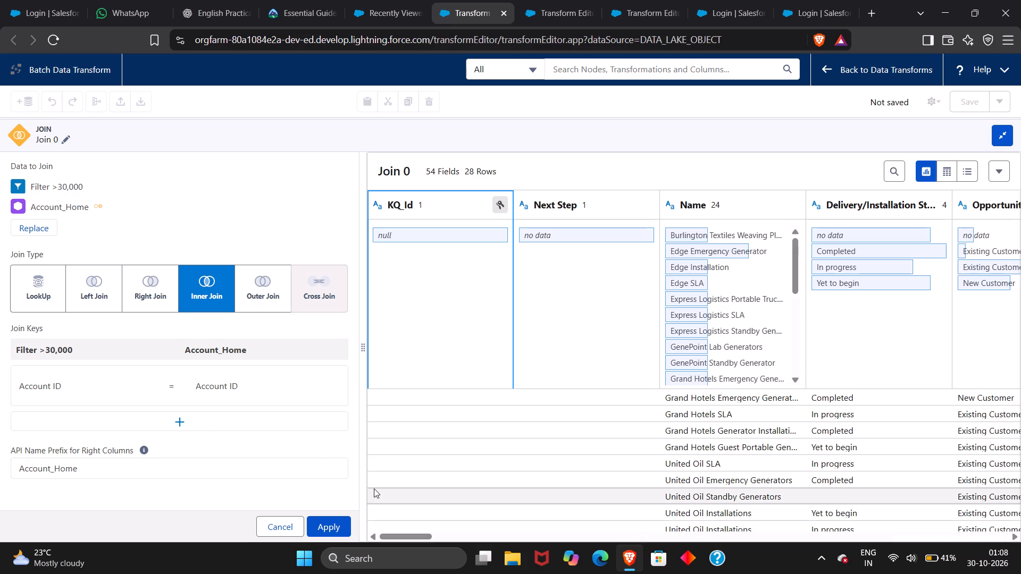
pyautogui.click(323, 524)
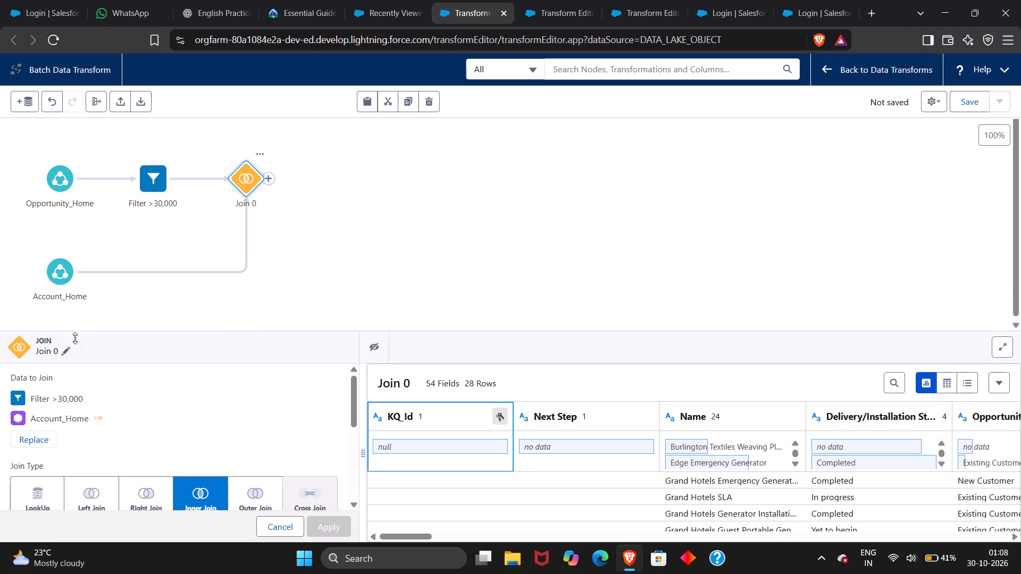
# Review the applied settings of the Join 0 node, from its data sources to its join keys and column prefix.
pyautogui.scroll(-6, 107, 431)
pyautogui.scroll(1, 107, 431)
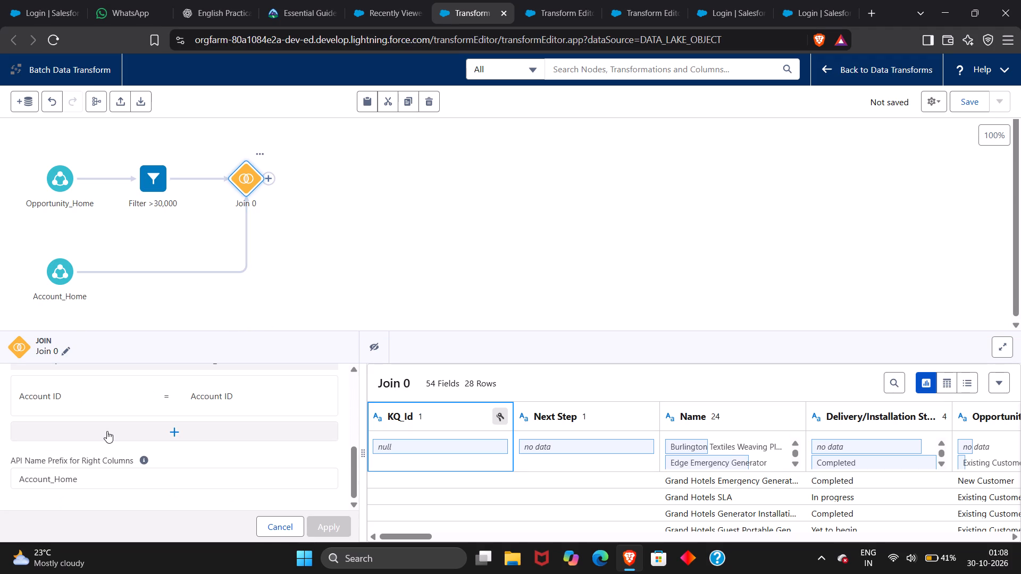
pyautogui.scroll(5, 107, 431)
pyautogui.scroll(-1, 107, 431)
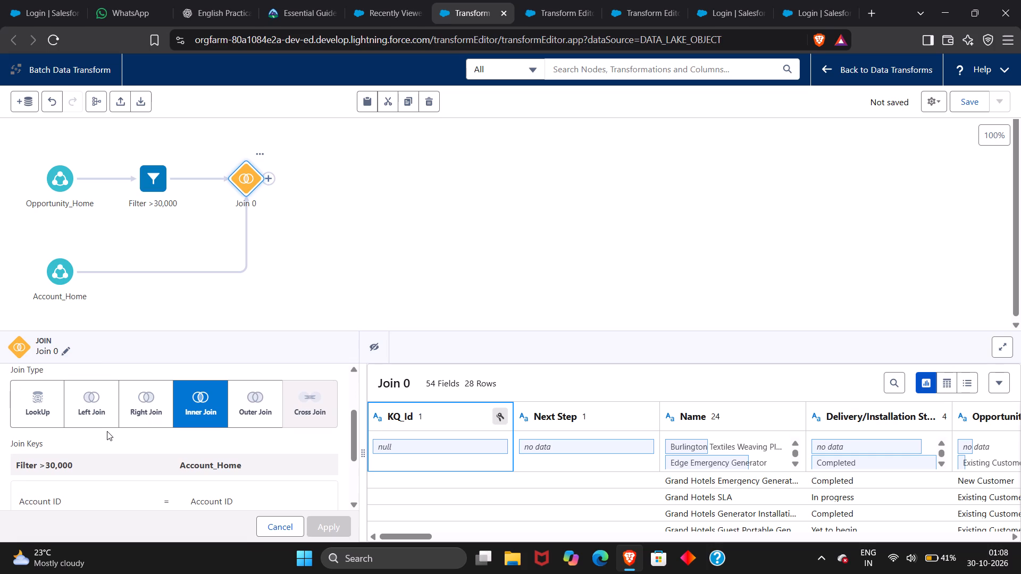
pyautogui.scroll(-1, 107, 431)
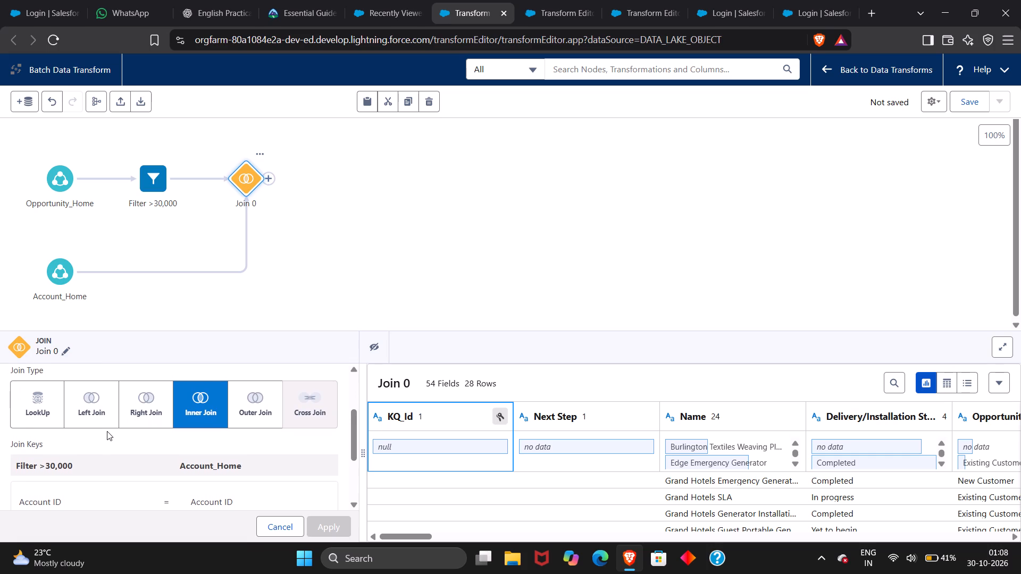
pyautogui.scroll(-4, 107, 431)
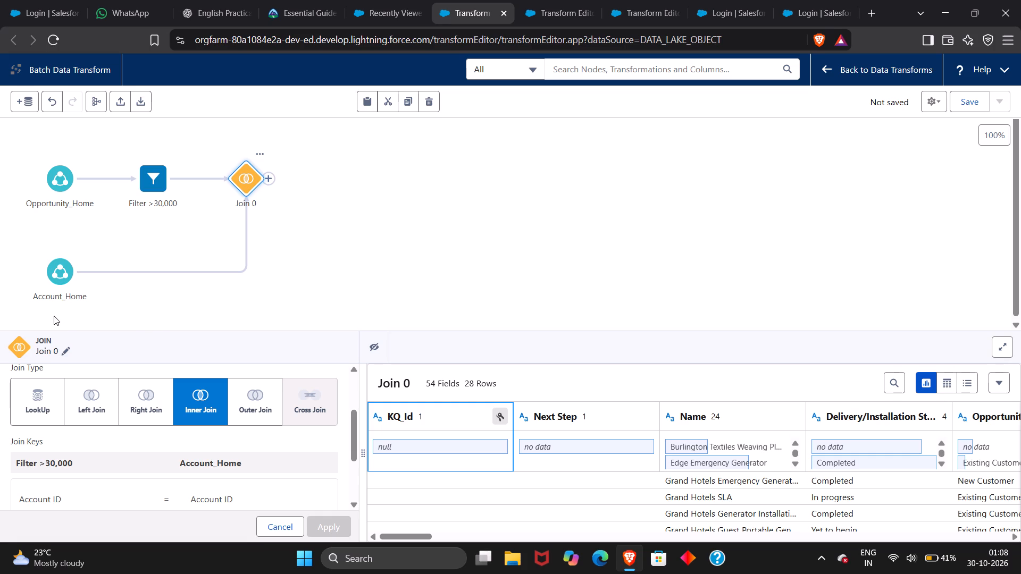
# Rename the Join 0 node as Get Accounts Info.
pyautogui.click(60, 353)
pyautogui.click(65, 352)
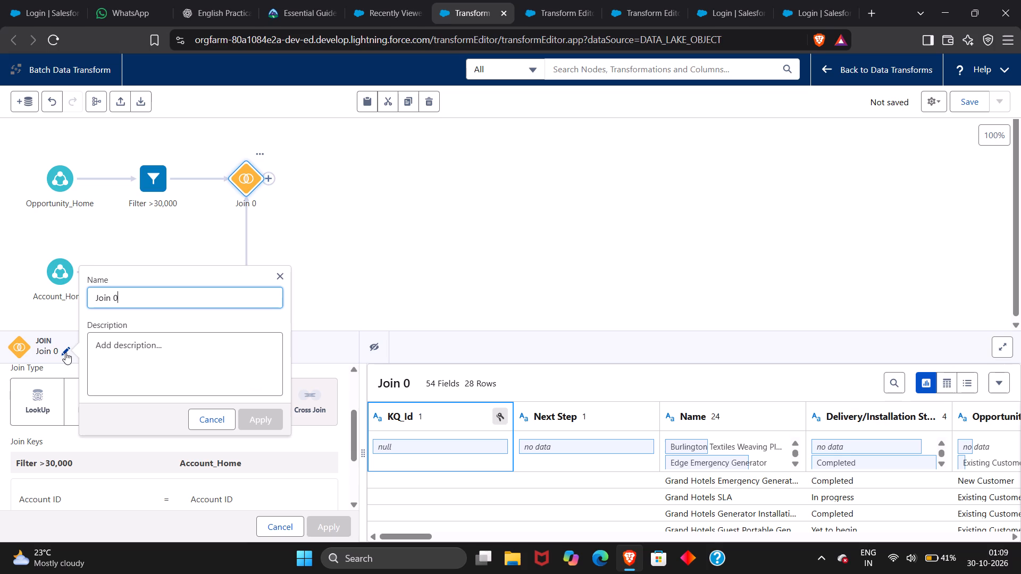
pyautogui.press('BackSpace')
pyautogui.press('BackSpace')
pyautogui.press('BackSpace')
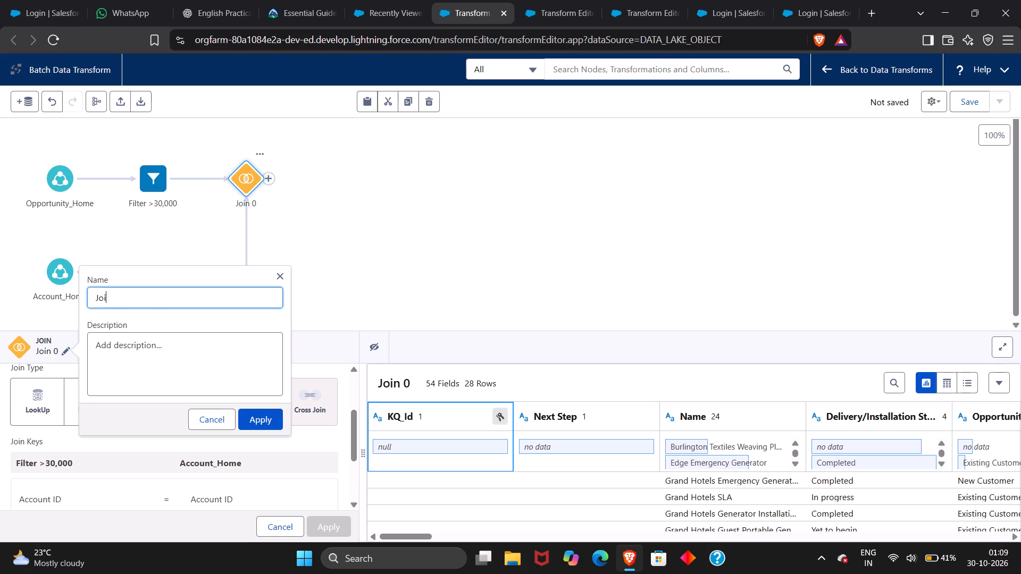
pyautogui.press('BackSpace')
pyautogui.press('BackSpace')
pyautogui.press('BackSpace')
pyautogui.press('BackSpace')
pyautogui.press('BackSpace')
pyautogui.press('BackSpace')
pyautogui.press('BackSpace')
pyautogui.write('get')
pyautogui.press('space')
pyautogui.press('BackSpace')
pyautogui.press('BackSpace')
pyautogui.press('BackSpace')
pyautogui.press('BackSpace')
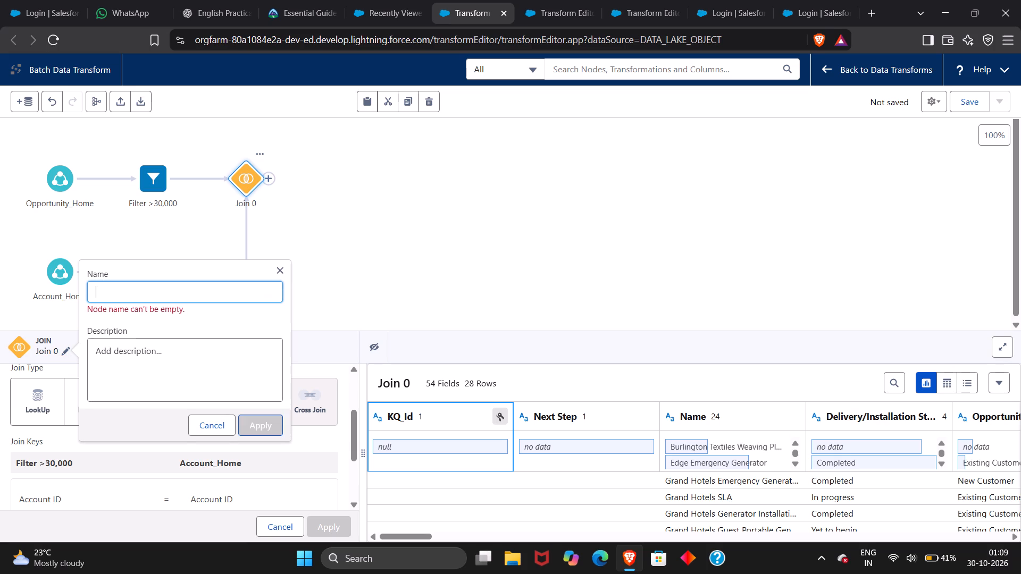
pyautogui.press('BackSpace')
pyautogui.press('BackSpace')
pyautogui.press('BackSpace')
pyautogui.press('BackSpace')
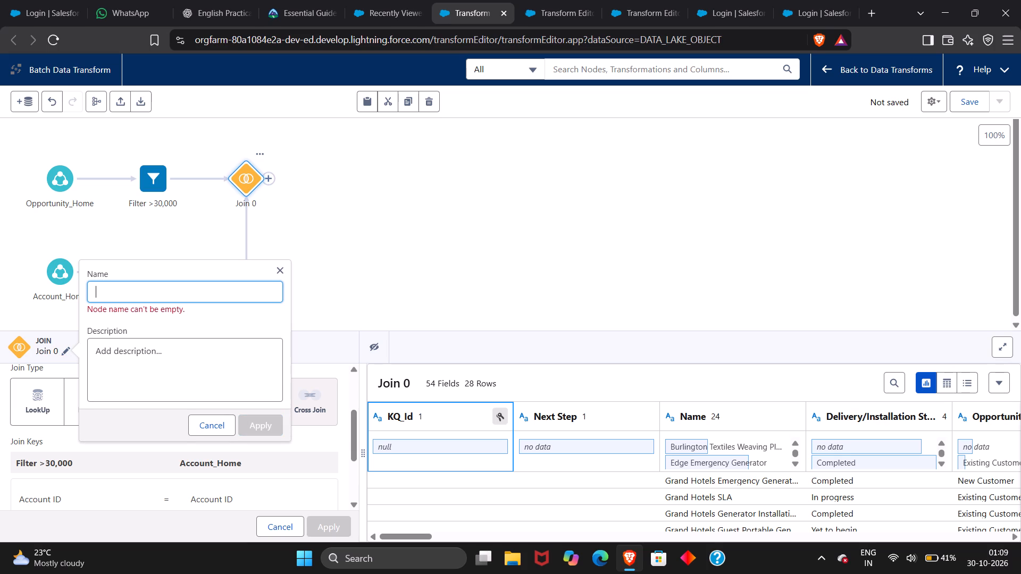
pyautogui.write('Ge')
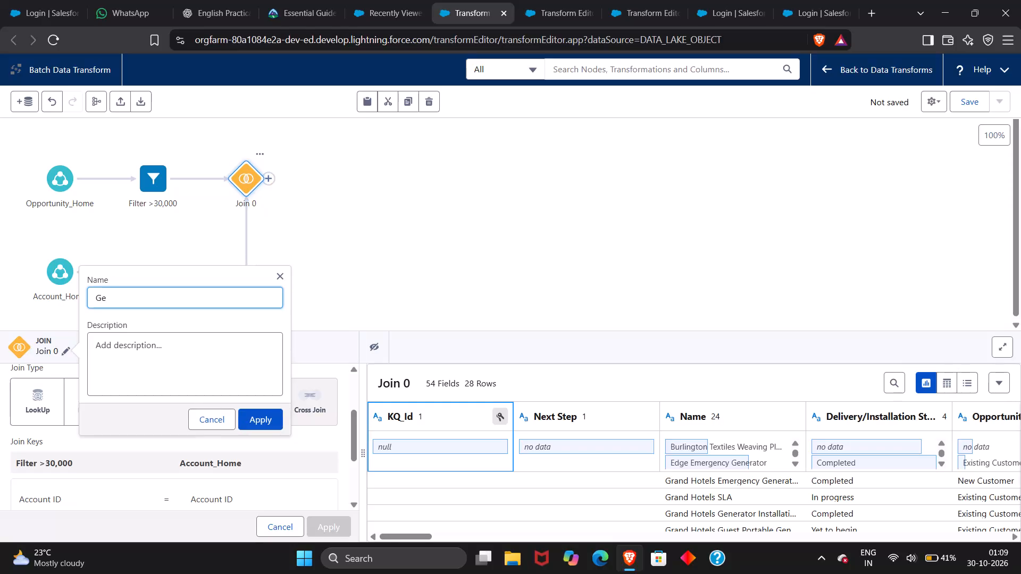
pyautogui.write('t A')
pyautogui.write('ccount')
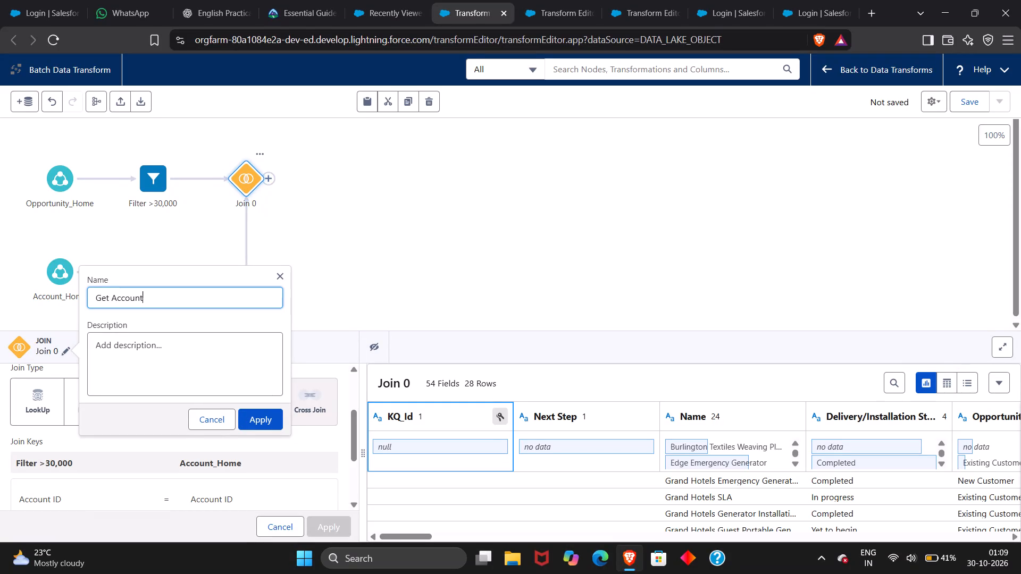
pyautogui.write('s')
pyautogui.press('space')
pyautogui.write('KI')
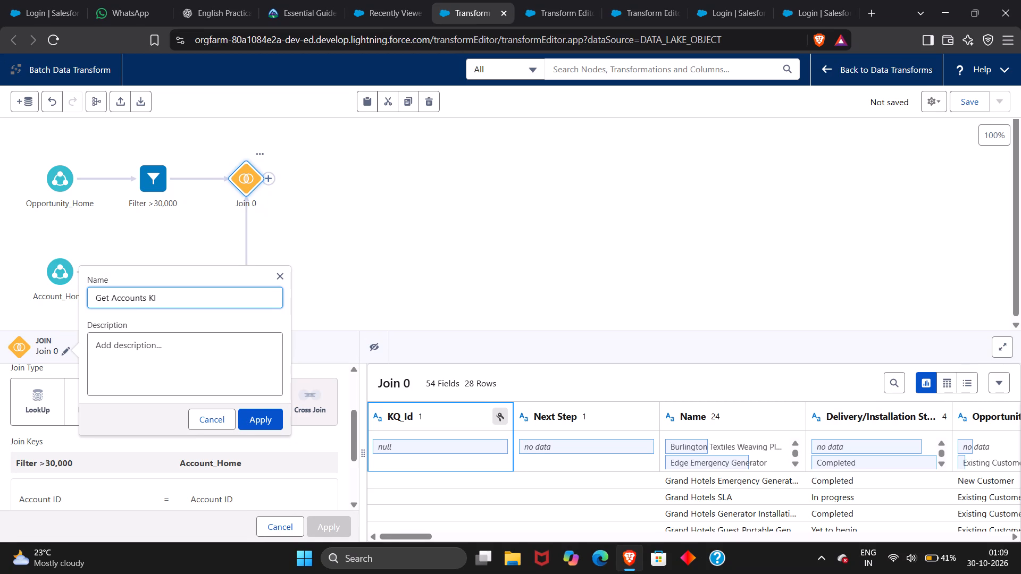
pyautogui.press('Left')
pyautogui.press('BackSpace')
pyautogui.press('Down')
pyautogui.write('ng')
pyautogui.press('BackSpace')
pyautogui.write('fo')
pyautogui.click(252, 417)
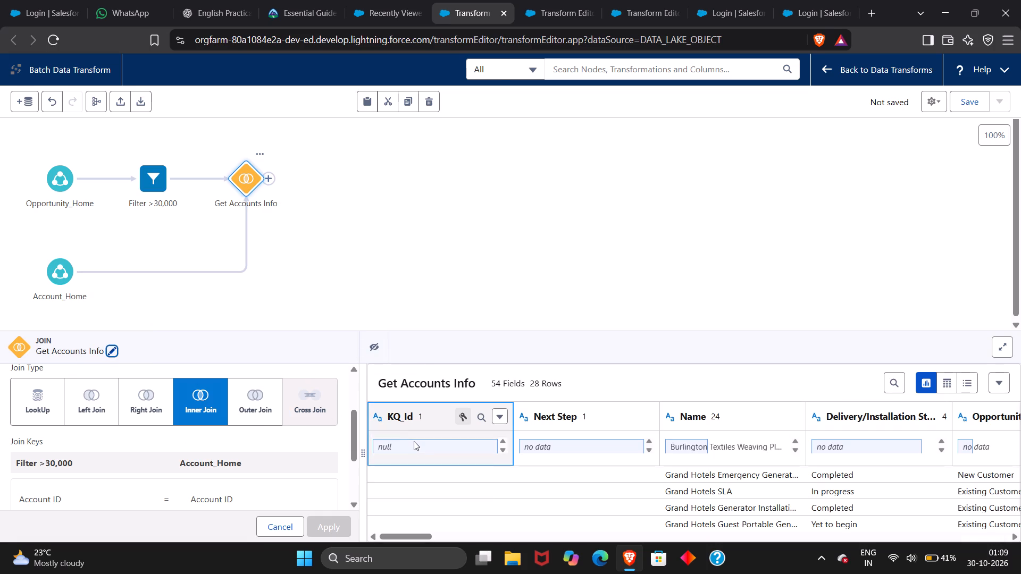
# Recheck the Get Accounts Info node's join settings, reopening its Account ID = Account ID key pair and keeping the same keys.
pyautogui.hscroll(1, 283, 480)
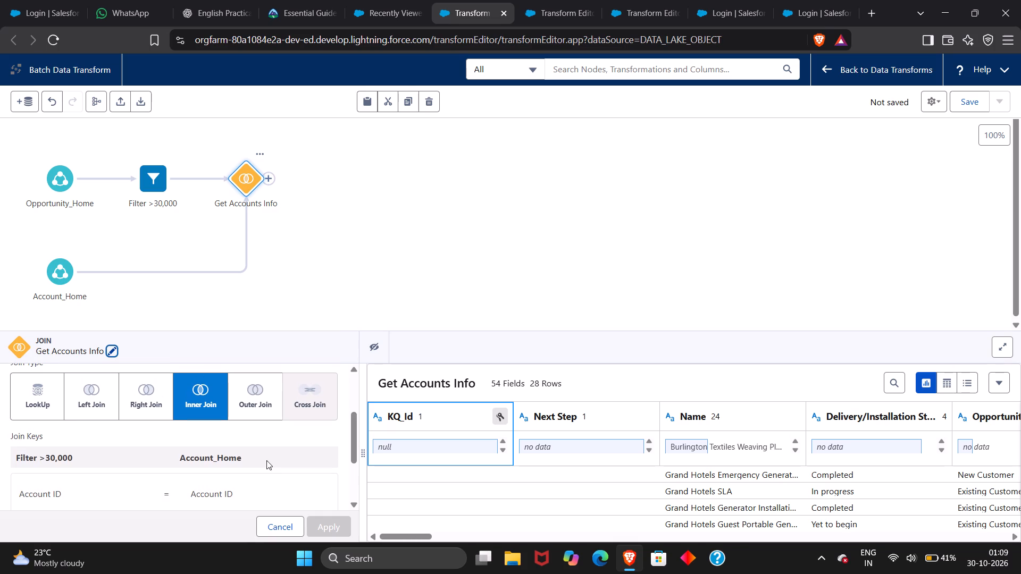
pyautogui.click(249, 456)
pyautogui.click(136, 491)
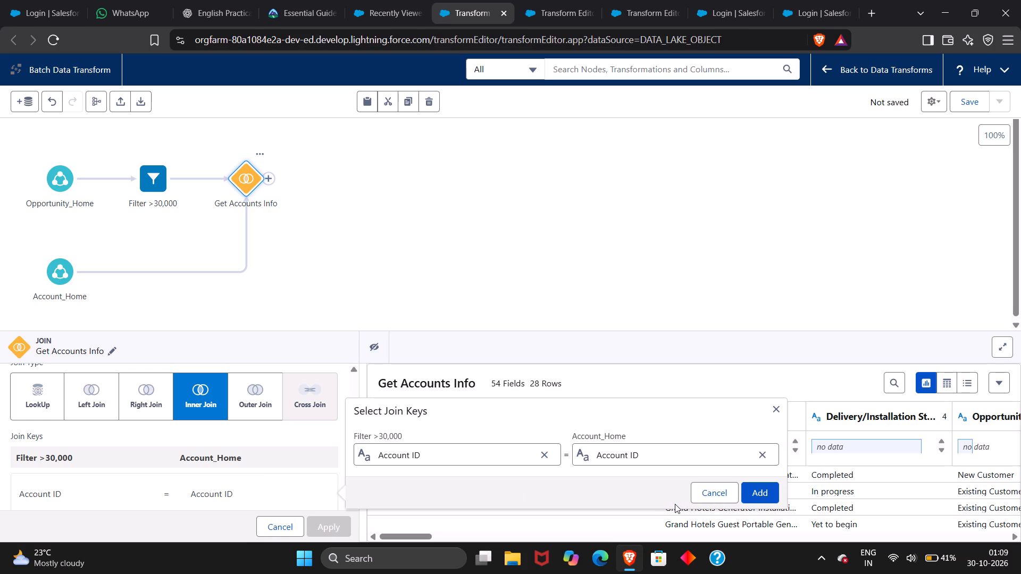
pyautogui.click(763, 489)
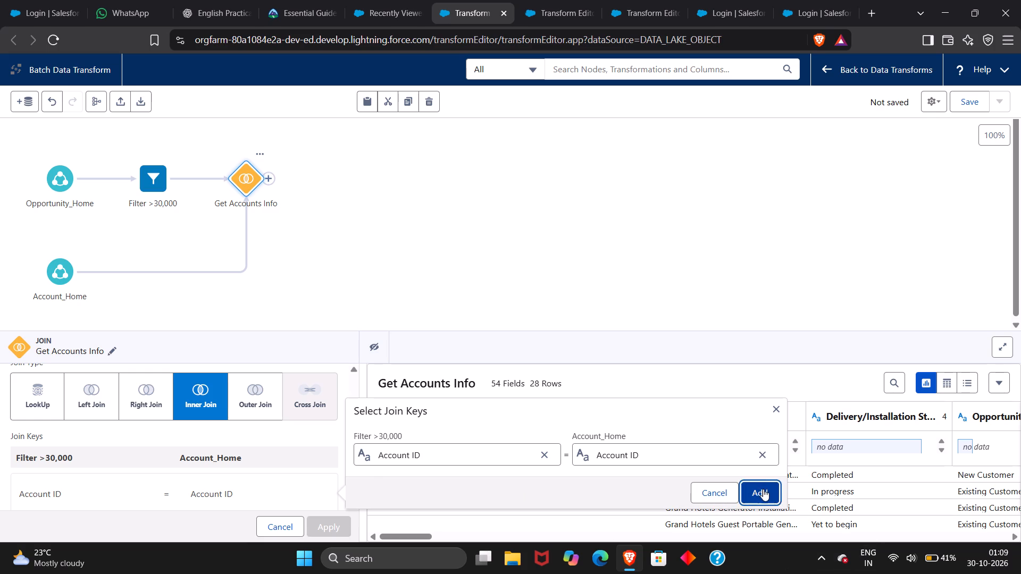
pyautogui.scroll(-4, 290, 479)
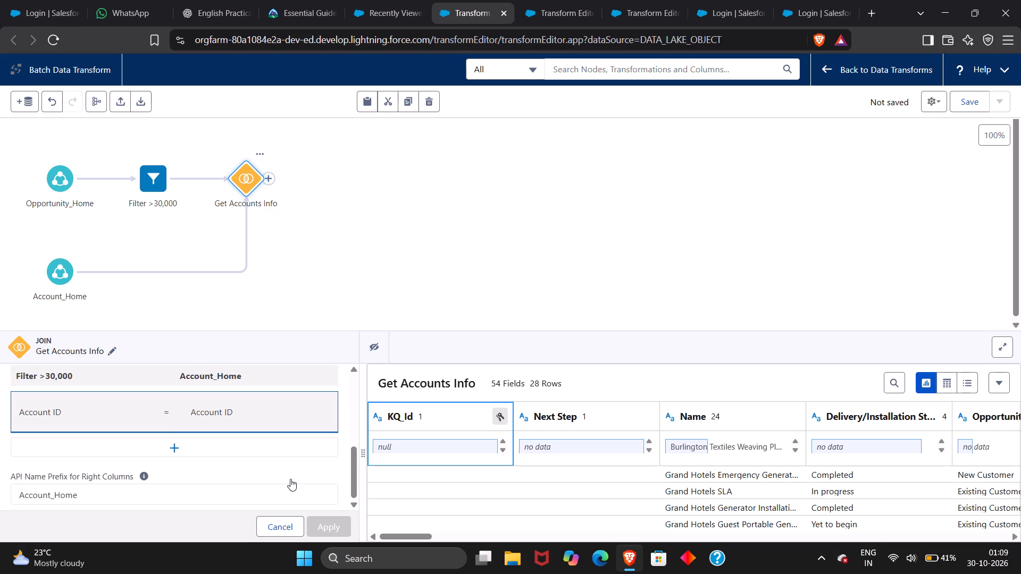
pyautogui.click(323, 530)
pyautogui.click(228, 391)
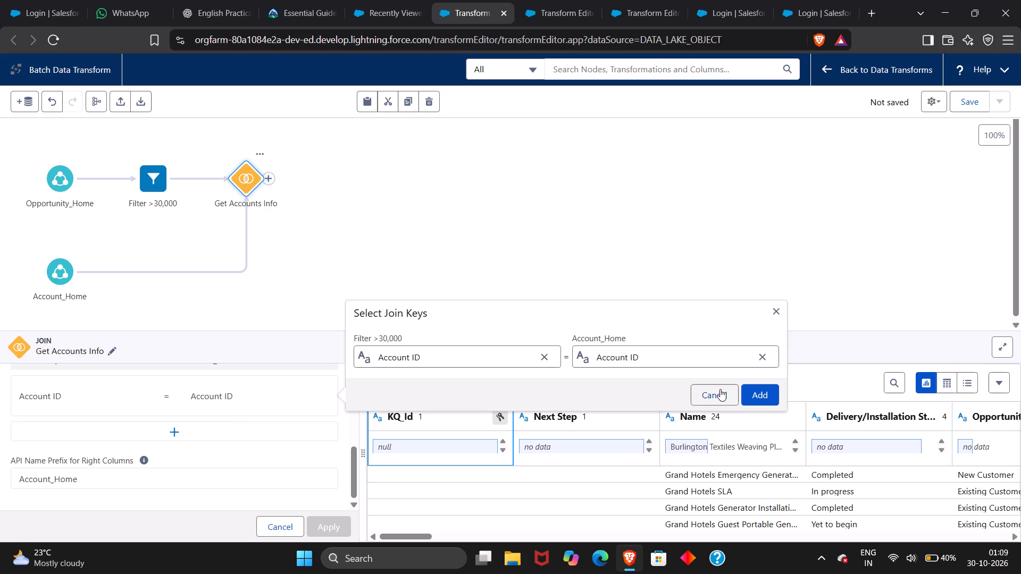
pyautogui.click(756, 390)
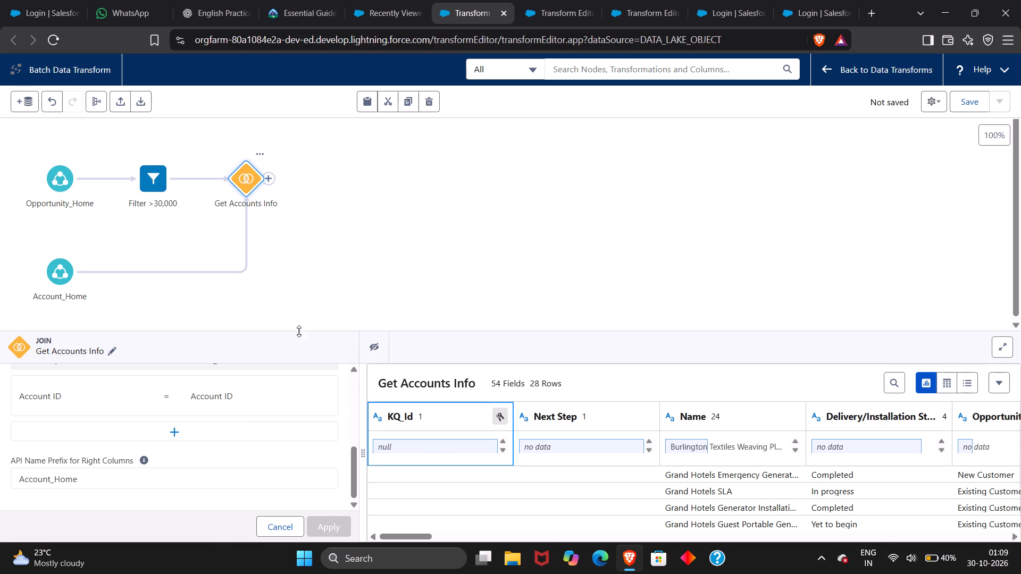
pyautogui.click(265, 302)
pyautogui.click(244, 184)
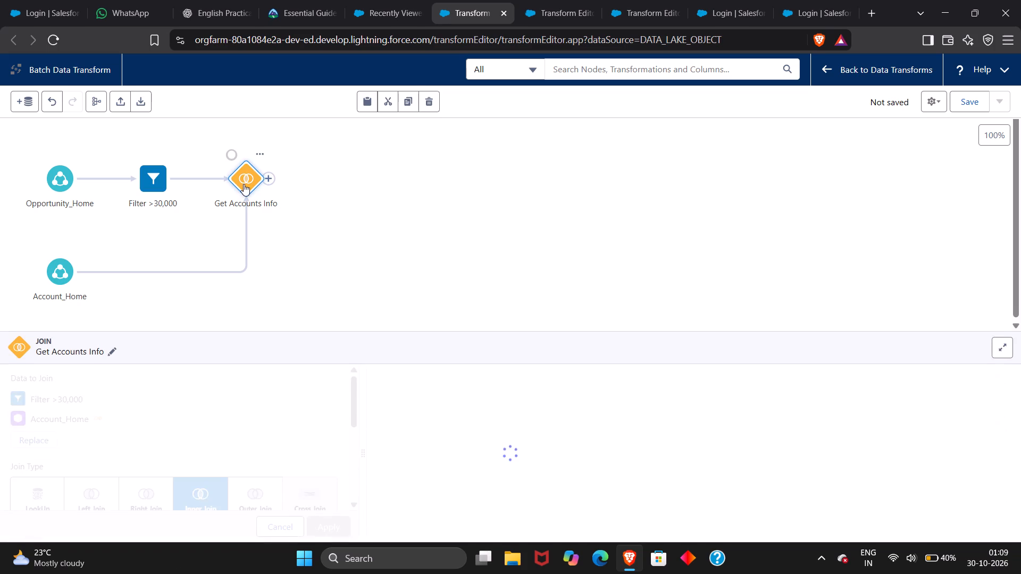
pyautogui.scroll(-5, 221, 455)
pyautogui.scroll(1, 221, 455)
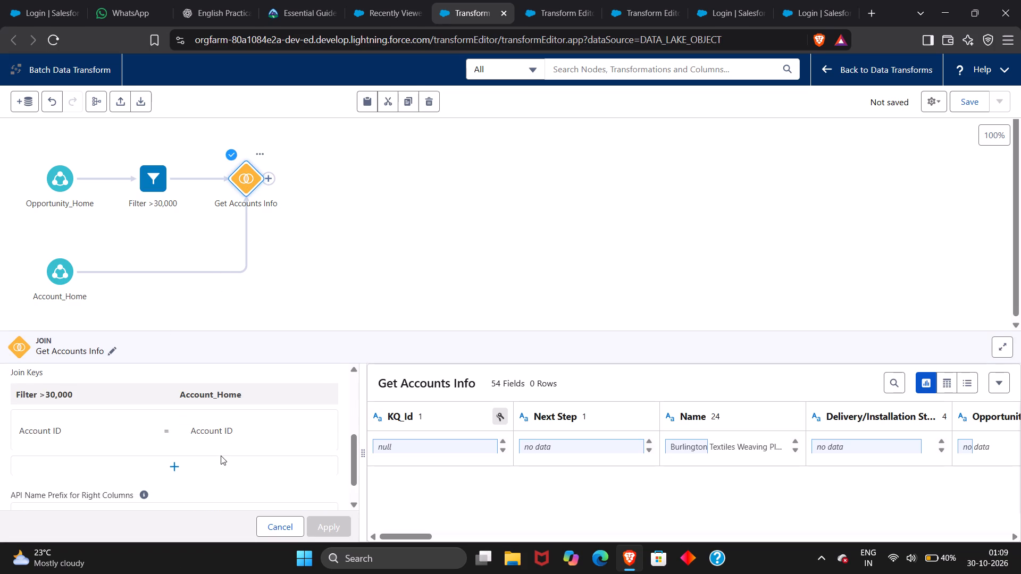
pyautogui.scroll(1, 221, 455)
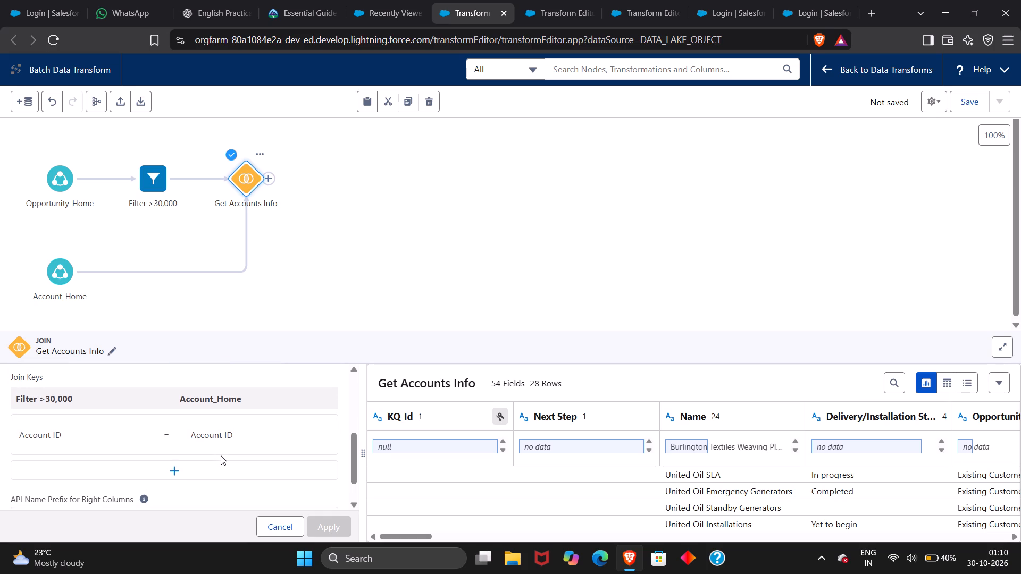
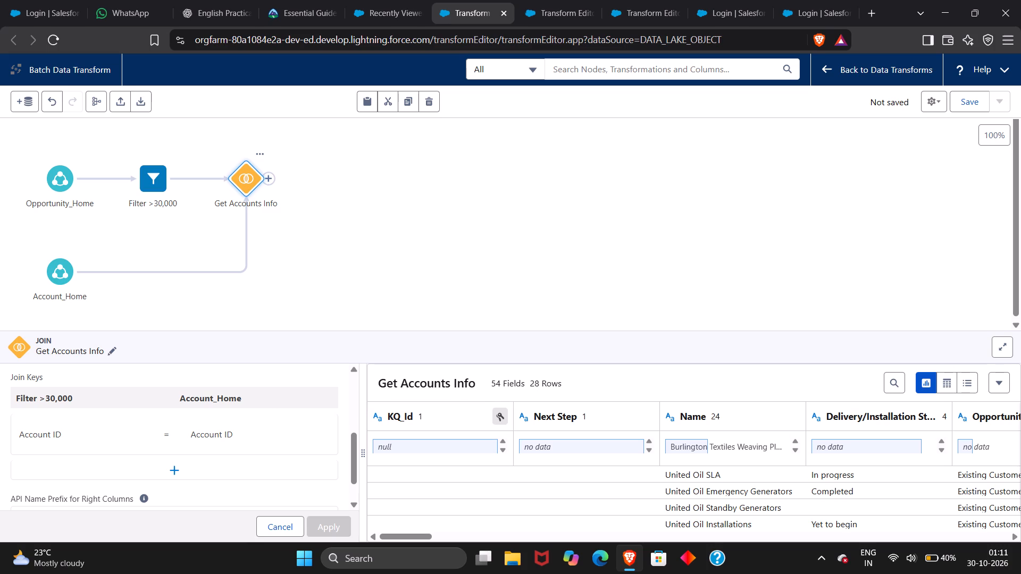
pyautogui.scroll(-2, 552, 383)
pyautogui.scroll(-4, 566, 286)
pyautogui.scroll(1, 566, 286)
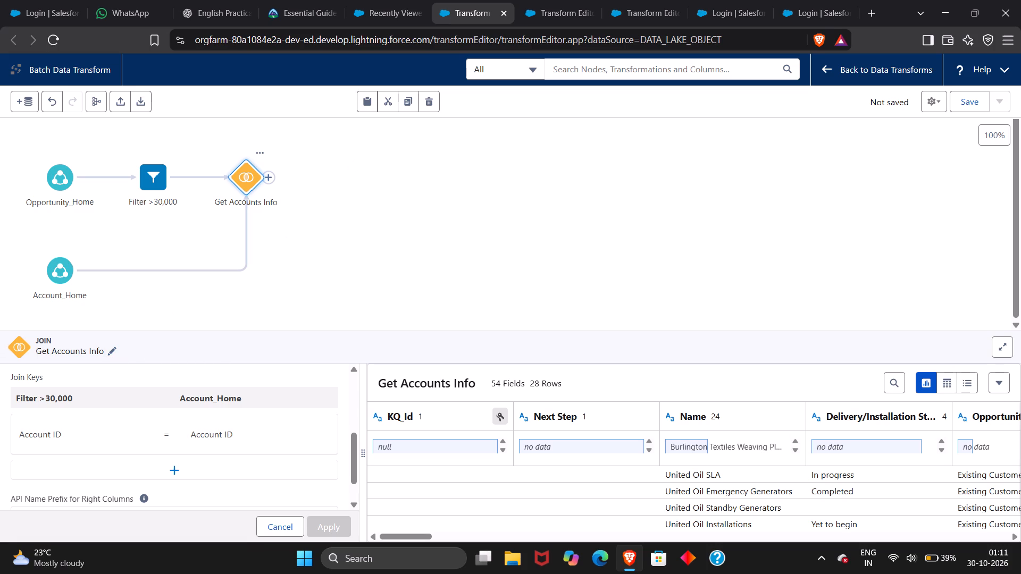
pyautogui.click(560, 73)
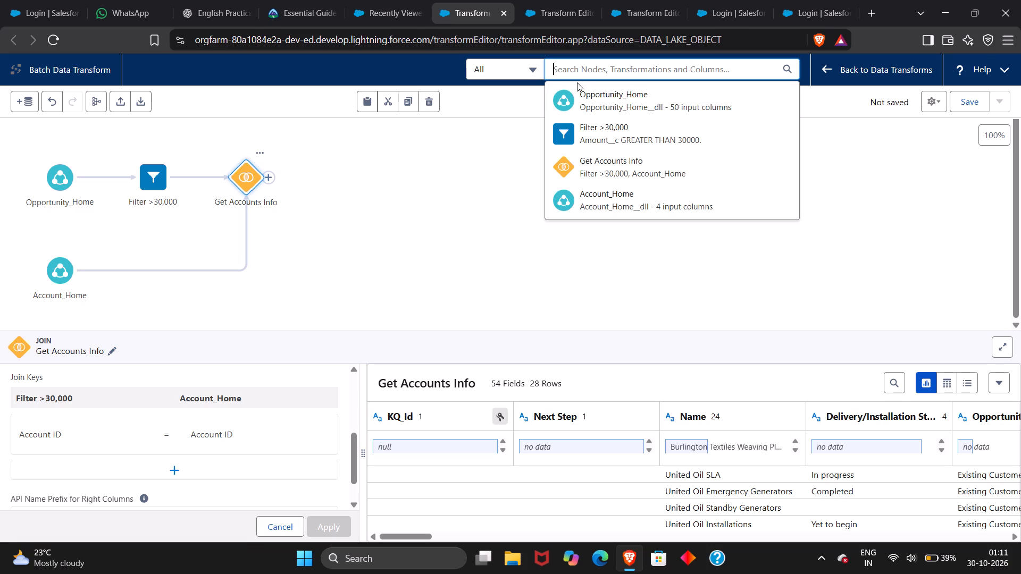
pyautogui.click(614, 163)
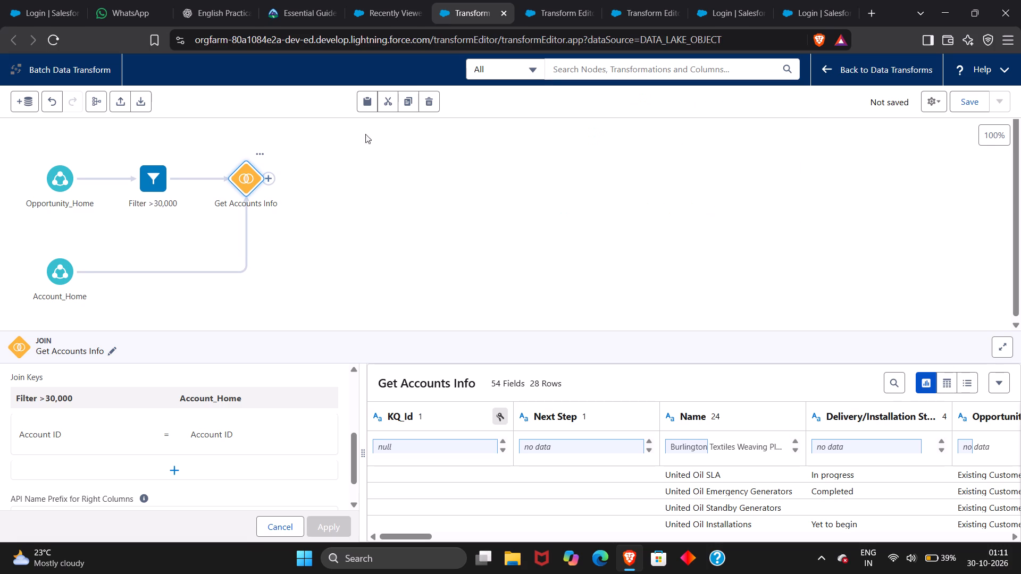
# Add an Aggregate node after Get Accounts Info that calculates the Sum of Amount, keeping the default column attributes.
pyautogui.click(272, 178)
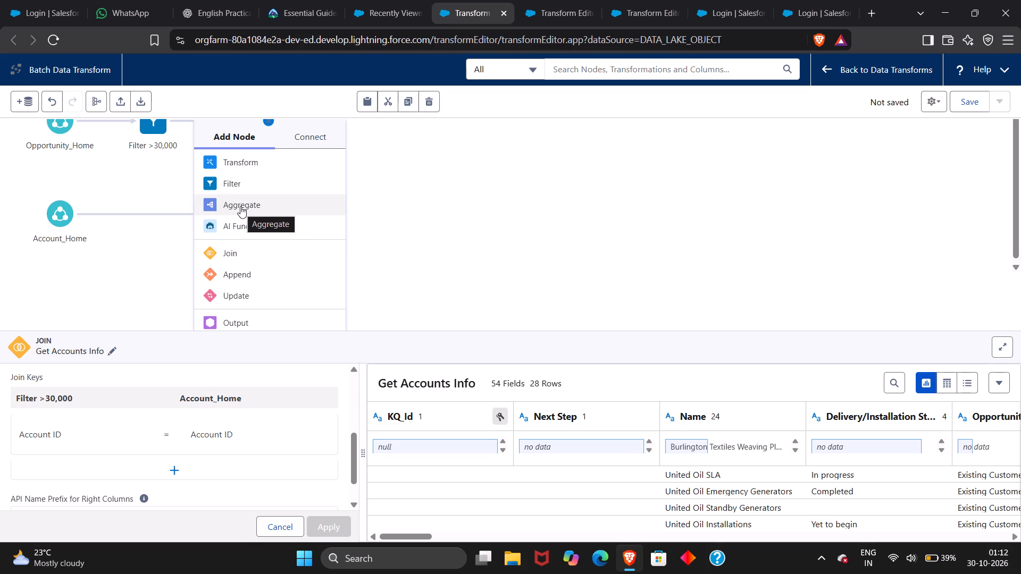
pyautogui.click(240, 206)
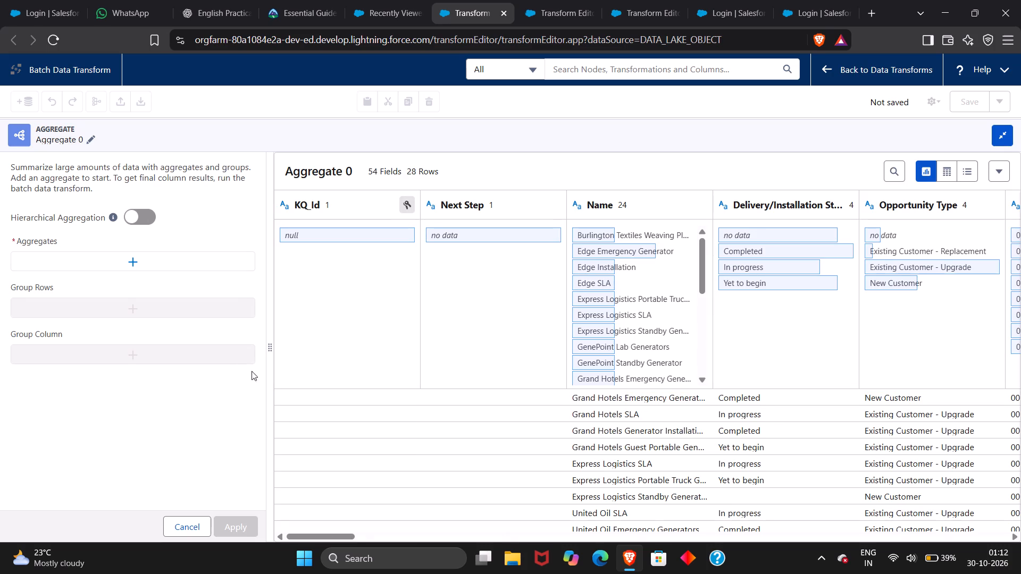
pyautogui.click(200, 257)
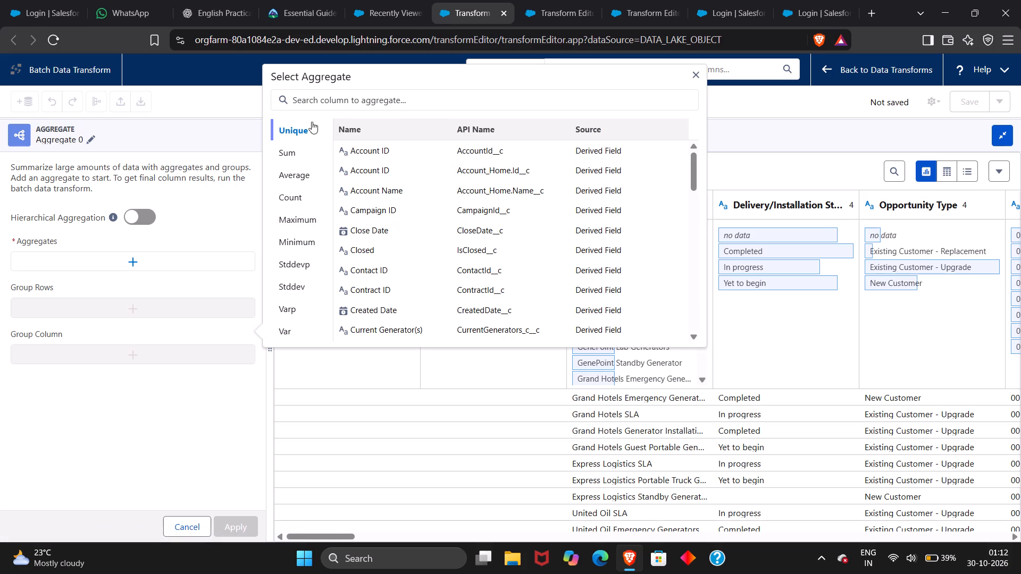
pyautogui.click(308, 148)
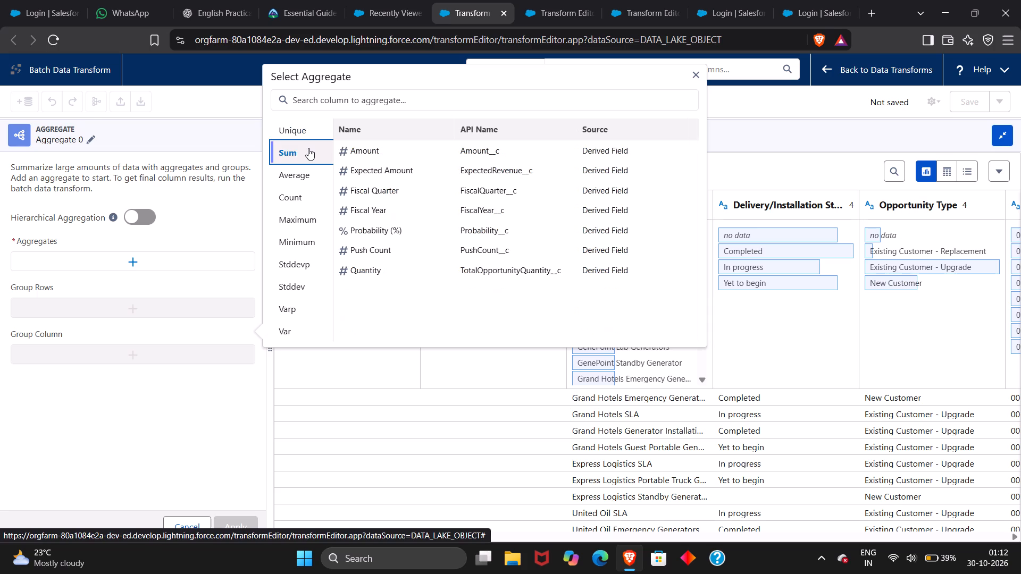
pyautogui.click(399, 155)
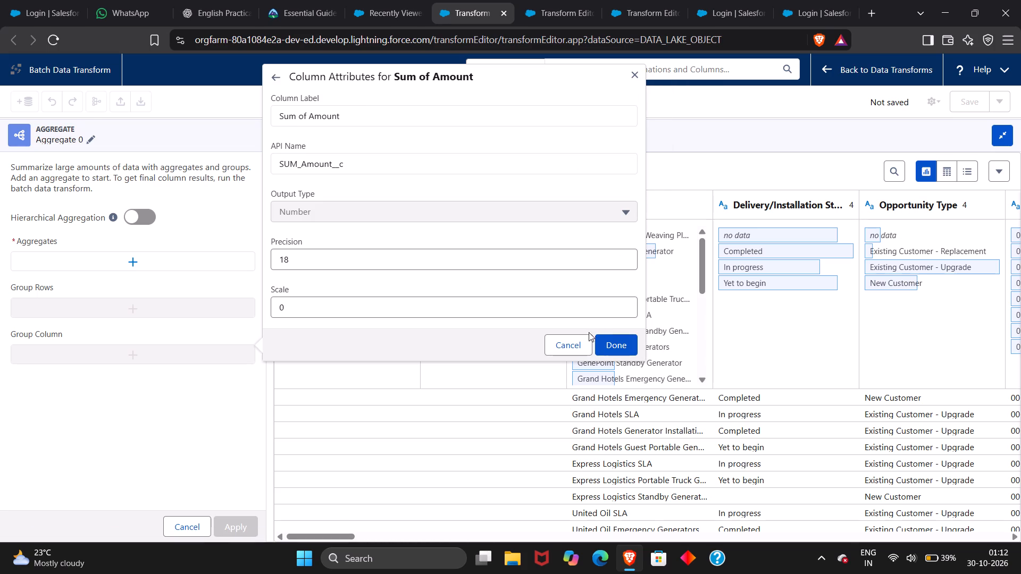
pyautogui.click(607, 349)
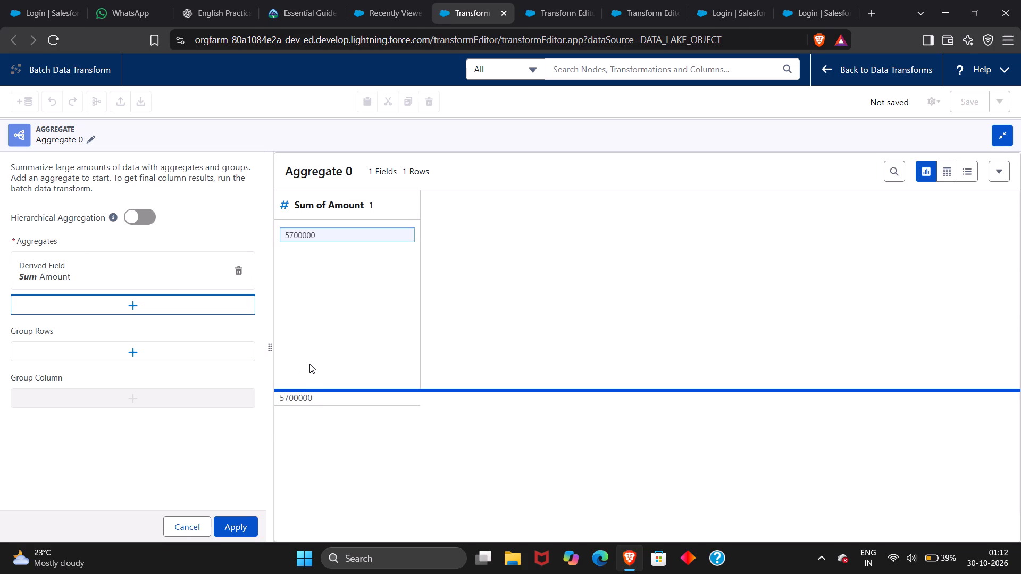
# Look through the columns available for grouping the Aggregate 0 node's rows.
pyautogui.click(119, 351)
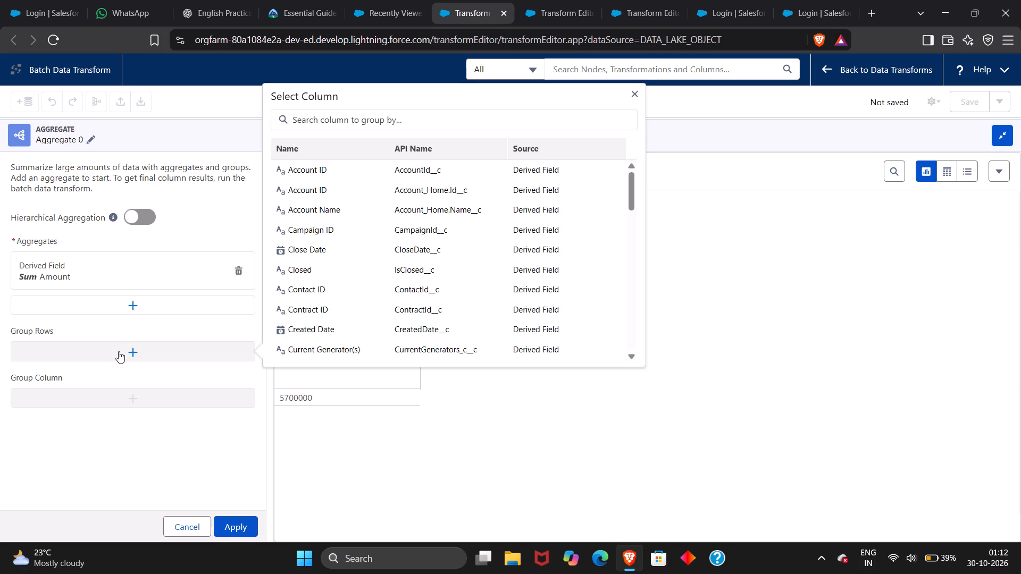
pyautogui.scroll(-2, 383, 291)
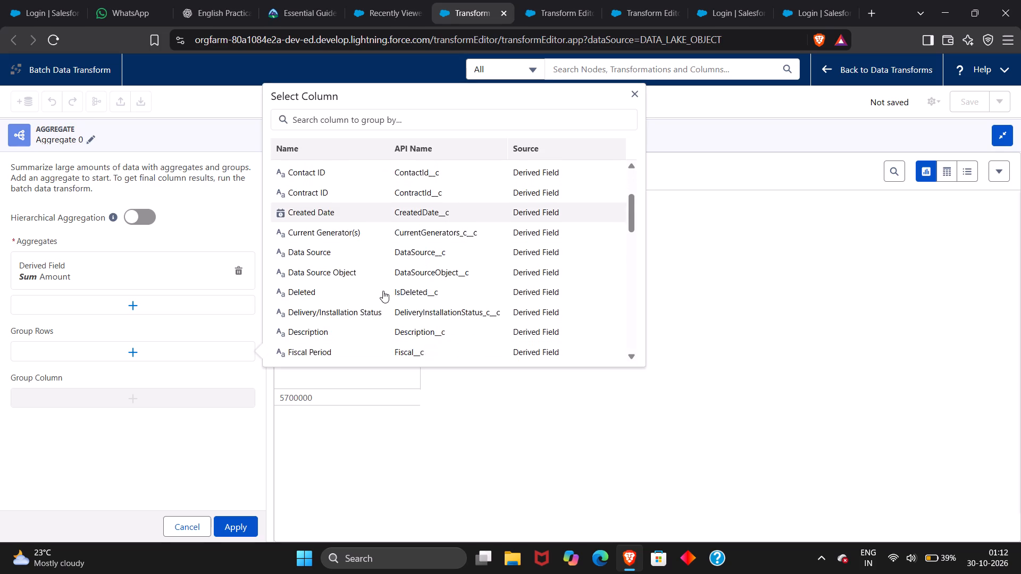
pyautogui.scroll(-6, 383, 291)
pyautogui.scroll(1, 383, 291)
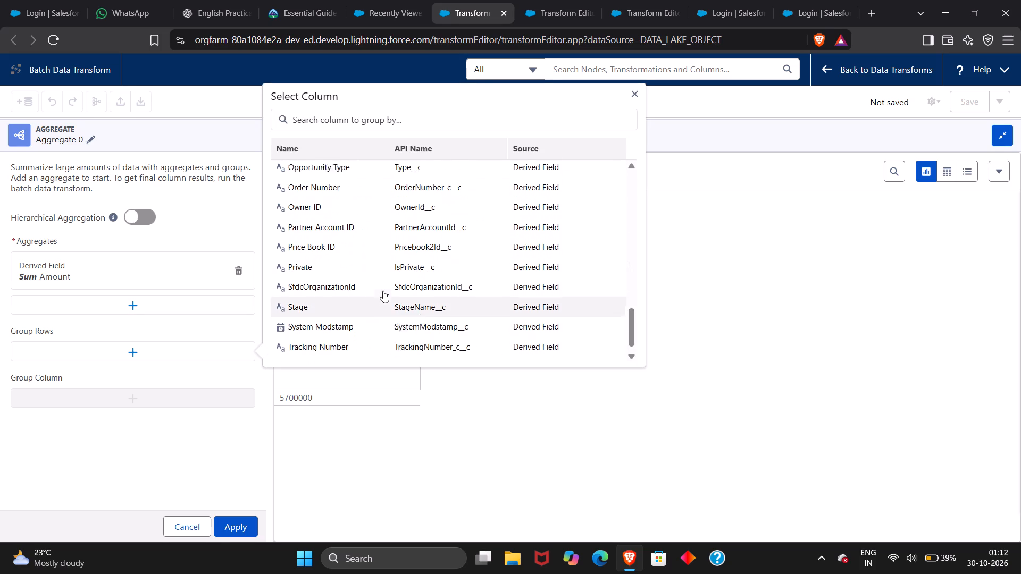
pyautogui.scroll(4, 383, 291)
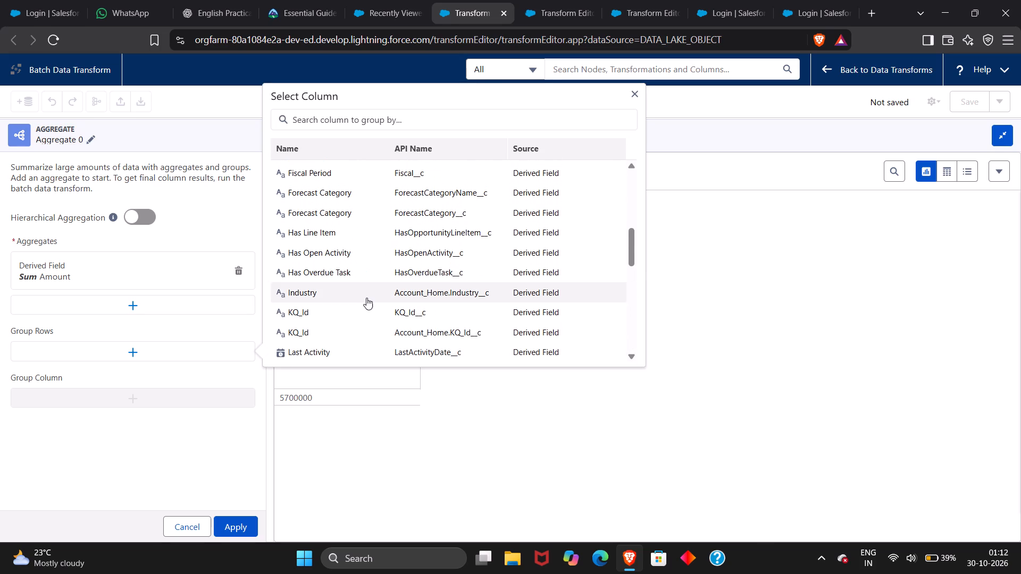
pyautogui.scroll(5, 361, 273)
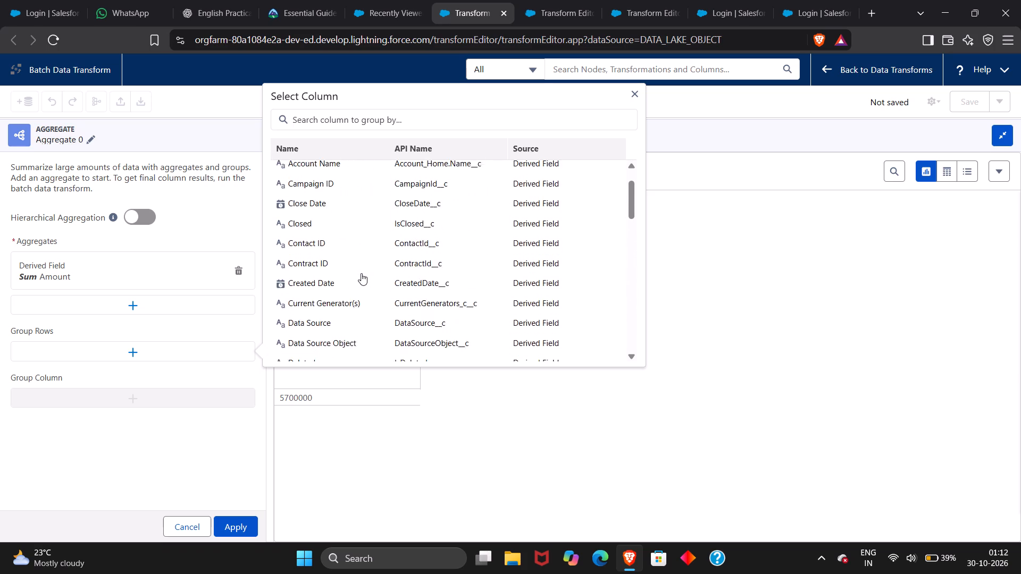
pyautogui.scroll(2, 361, 273)
pyautogui.scroll(-6, 361, 273)
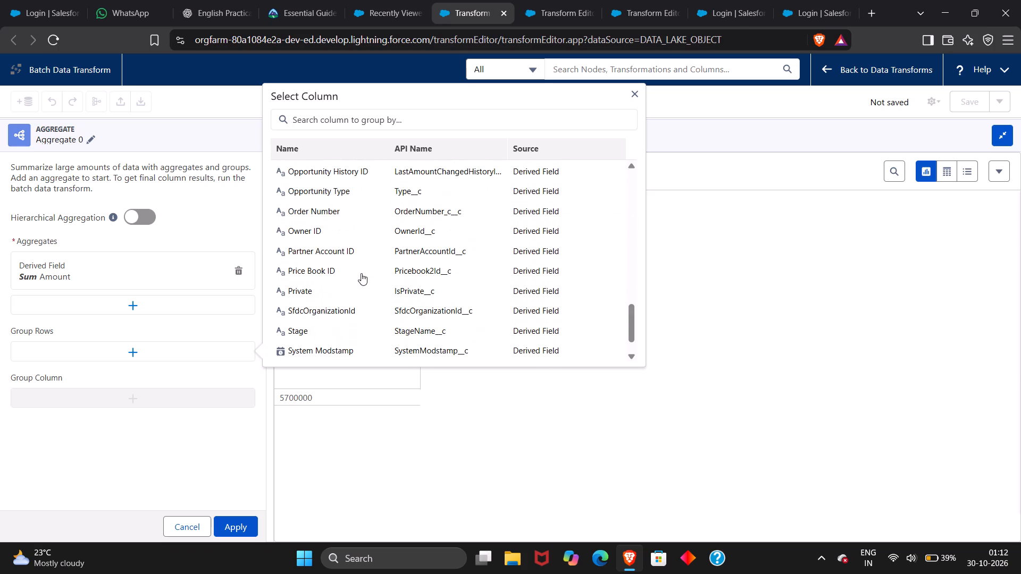
pyautogui.scroll(4, 333, 288)
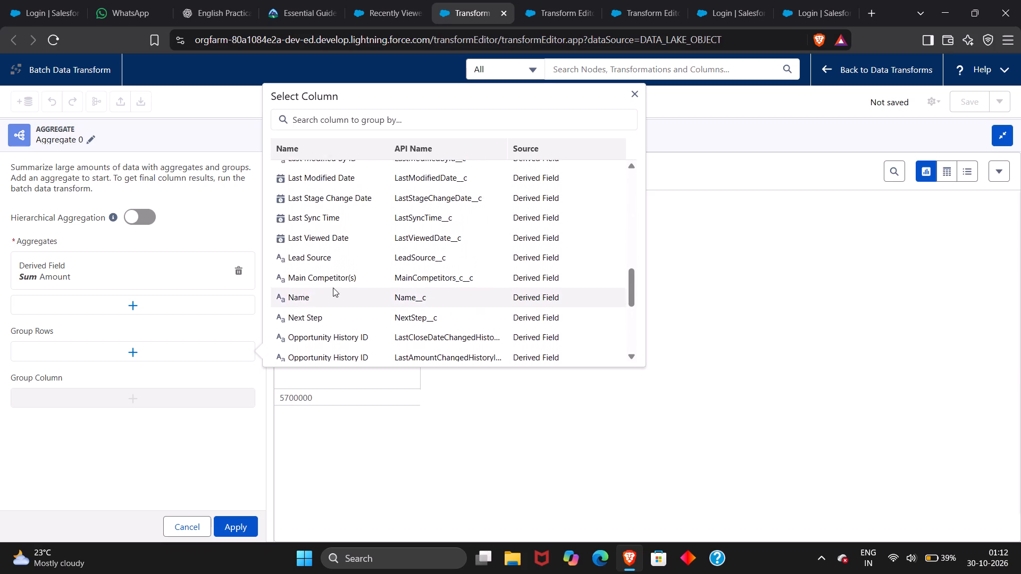
pyautogui.scroll(5, 333, 288)
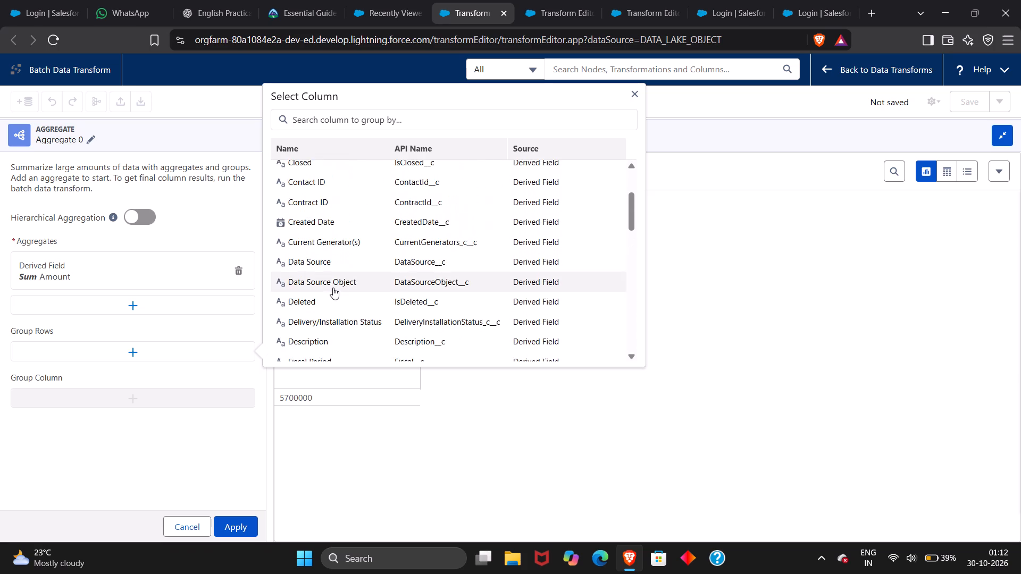
pyautogui.scroll(1, 333, 288)
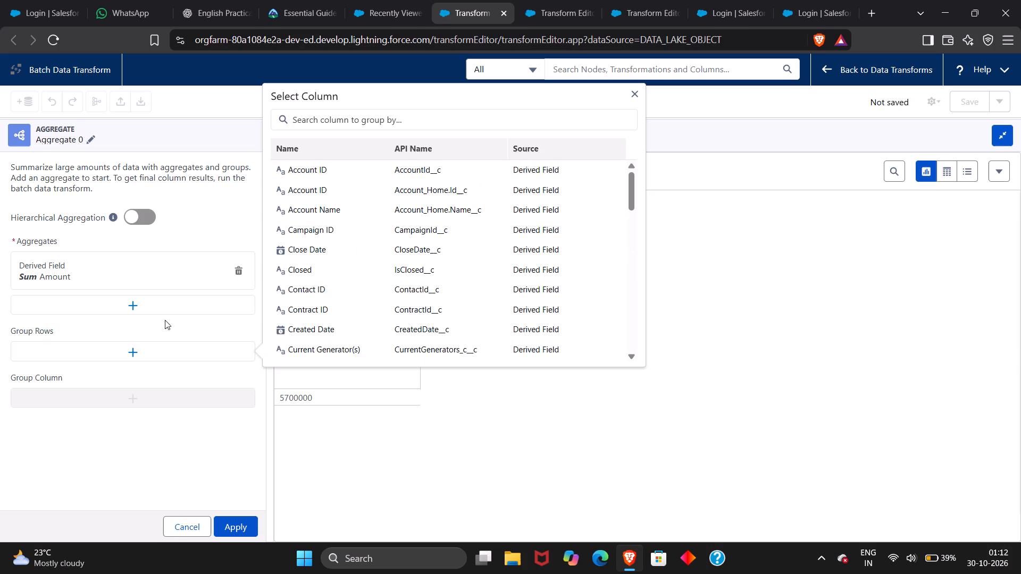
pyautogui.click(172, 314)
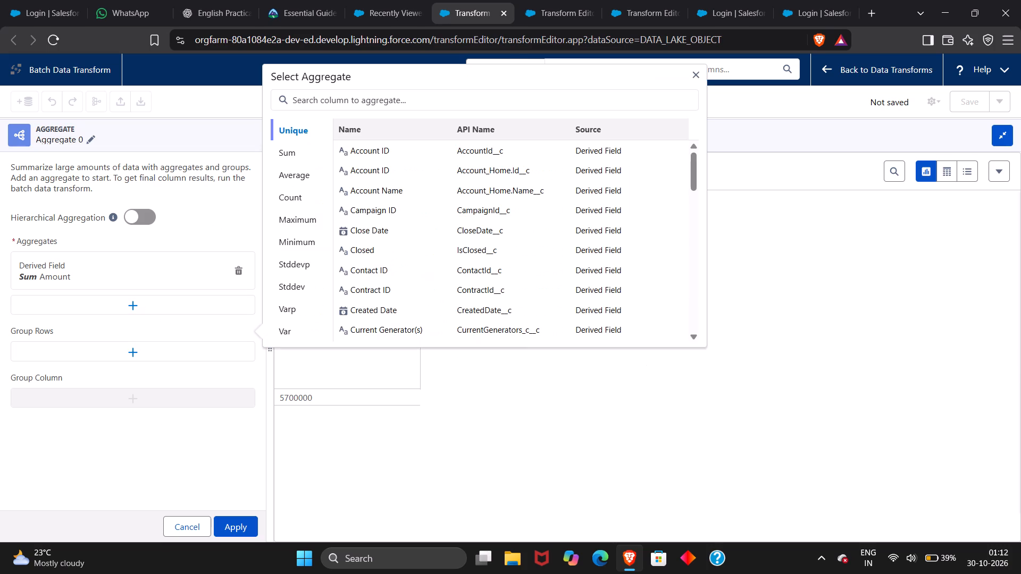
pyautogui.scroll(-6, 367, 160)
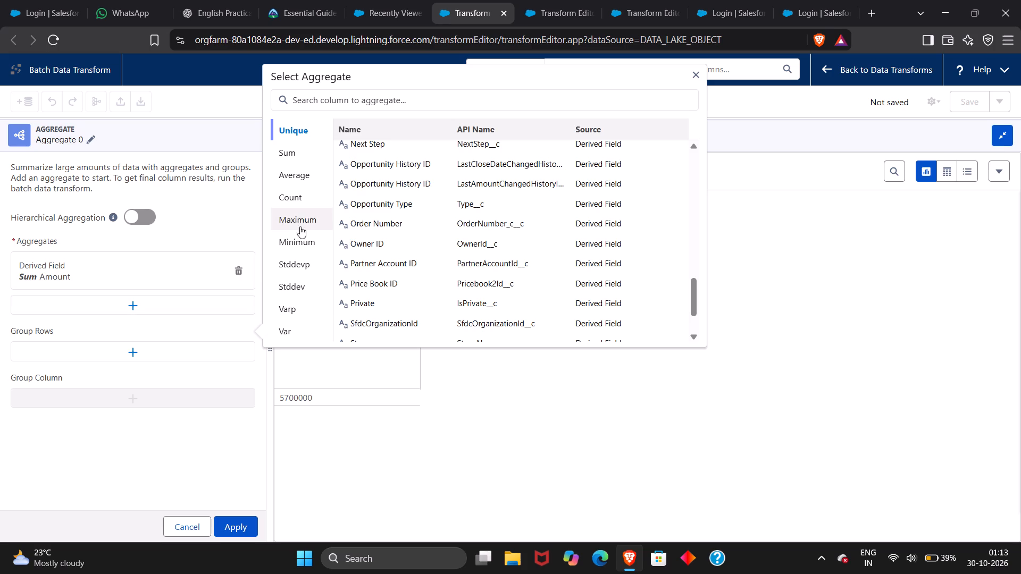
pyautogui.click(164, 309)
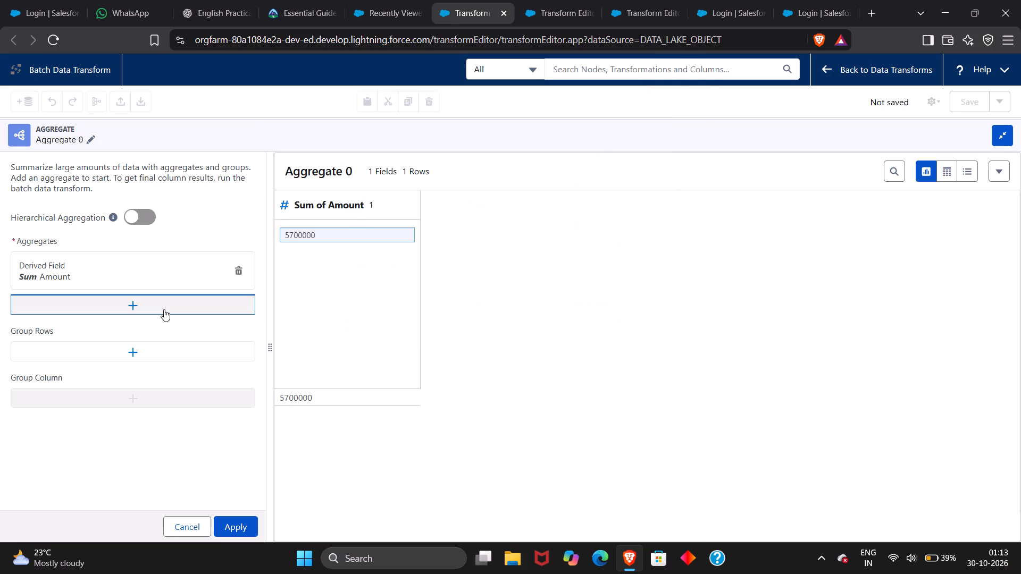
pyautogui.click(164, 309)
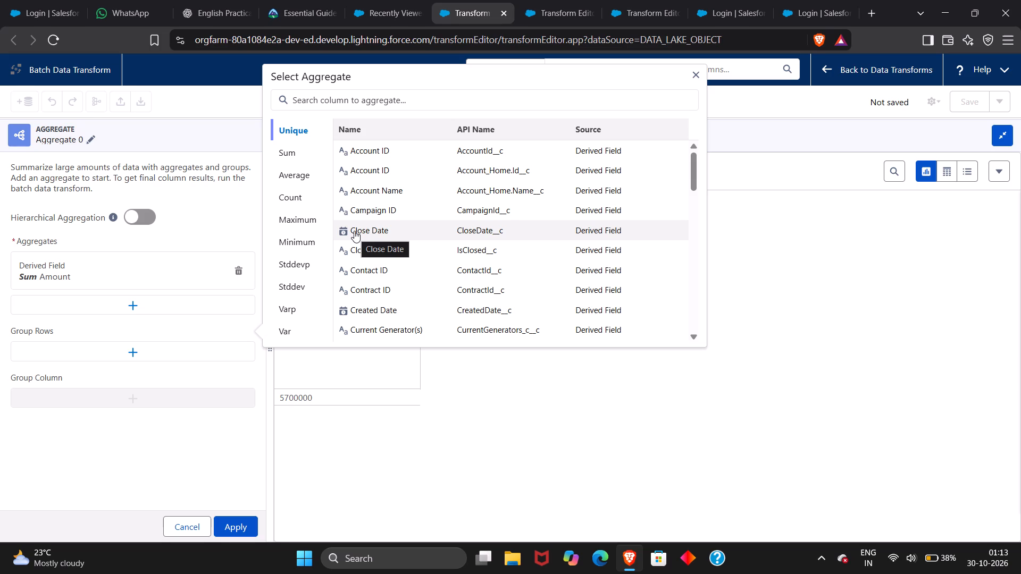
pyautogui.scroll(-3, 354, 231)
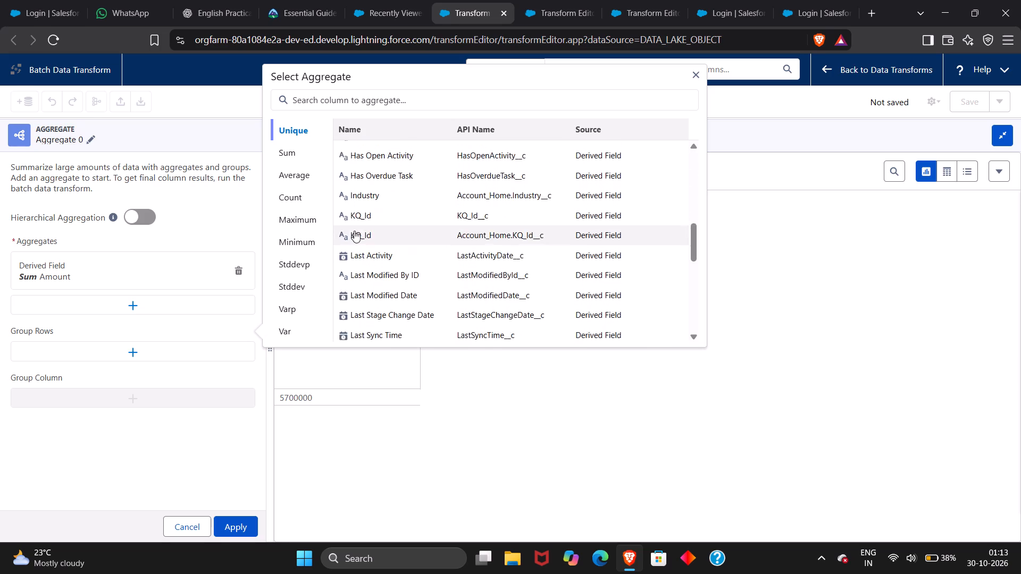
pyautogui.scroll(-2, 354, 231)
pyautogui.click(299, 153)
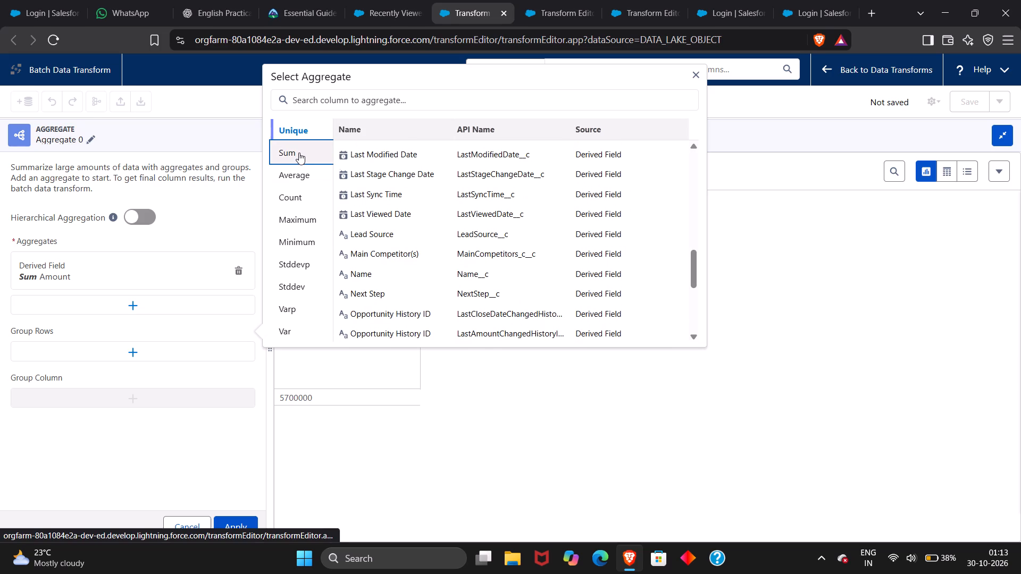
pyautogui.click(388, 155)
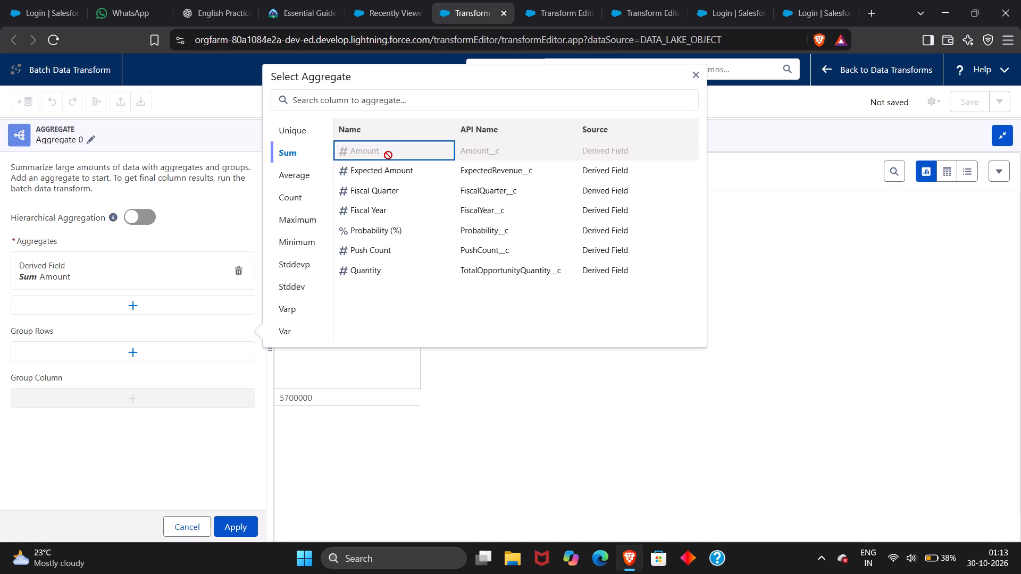
# Group the aggregate's rows by the Account_Home Industry column, finding it by searching for "in".
pyautogui.click(171, 352)
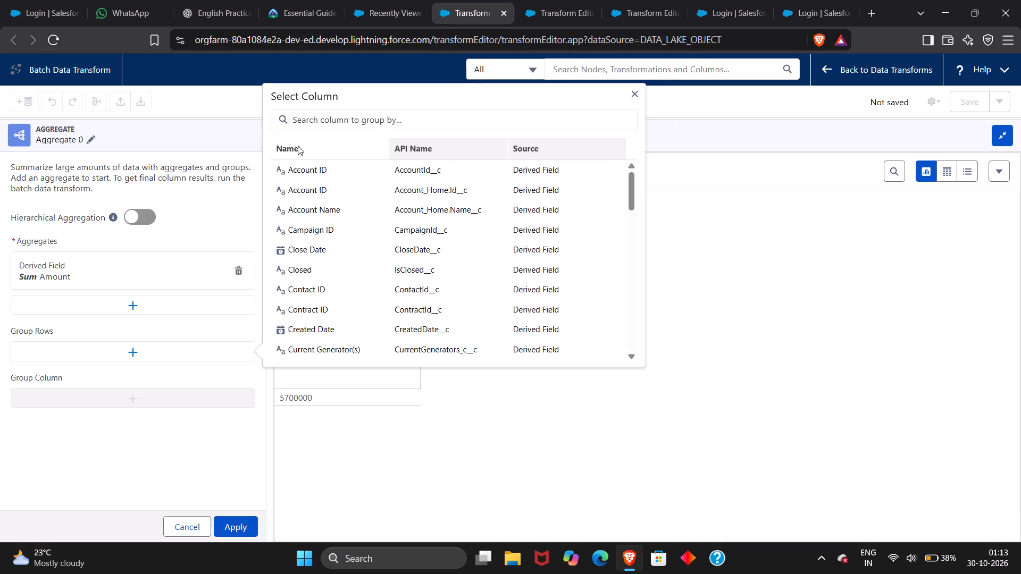
pyautogui.click(332, 125)
pyautogui.write('in')
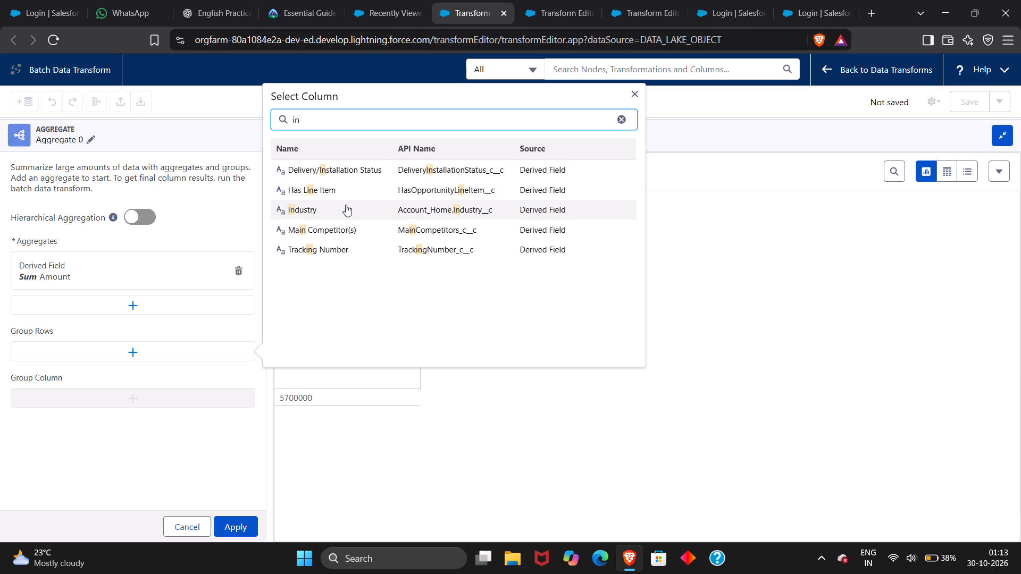
pyautogui.click(346, 205)
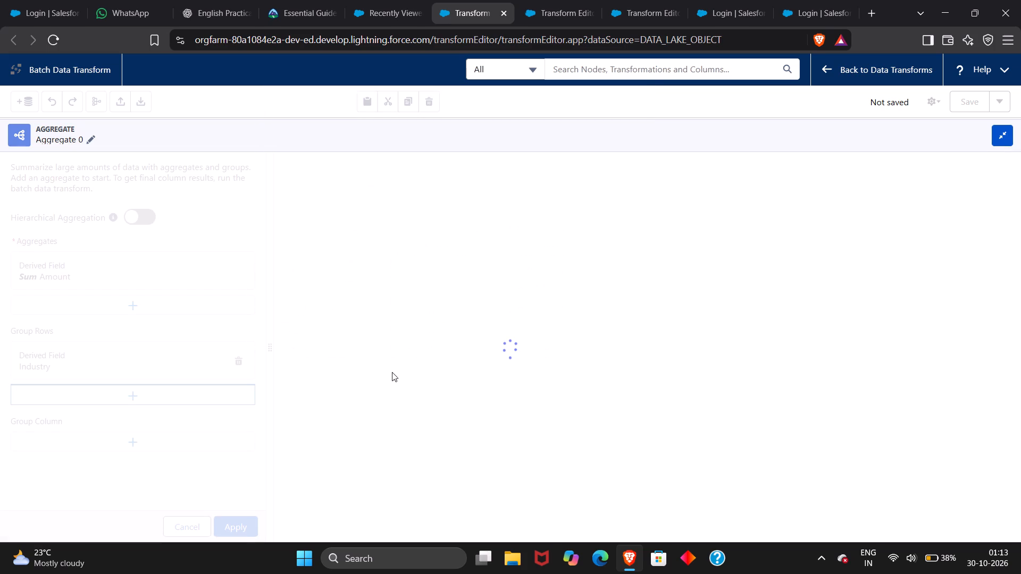
pyautogui.scroll(-1, 392, 372)
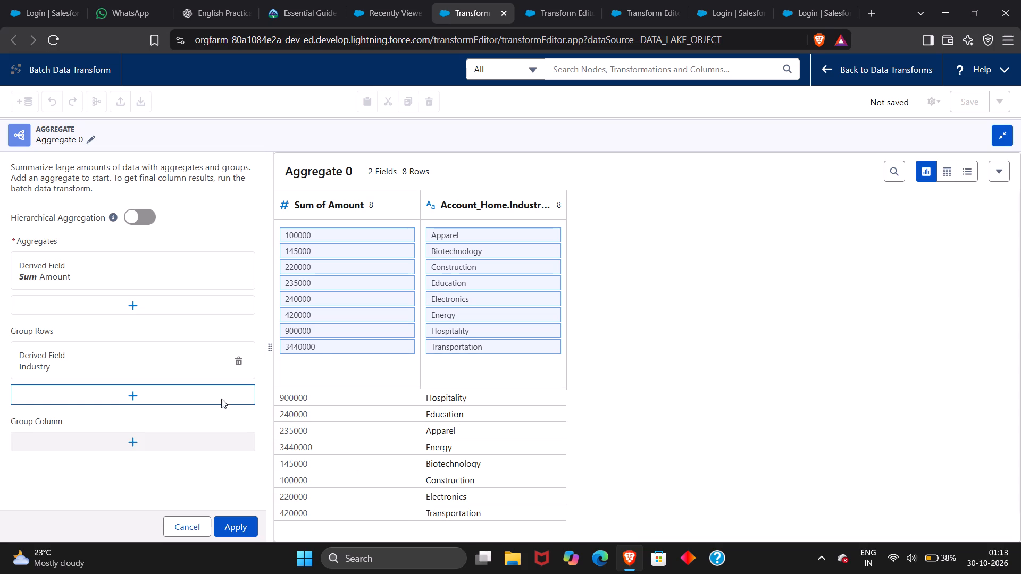
# Rename the Aggregate 0 node to Total Sales by Industry and apply the aggregate's settings.
pyautogui.click(90, 137)
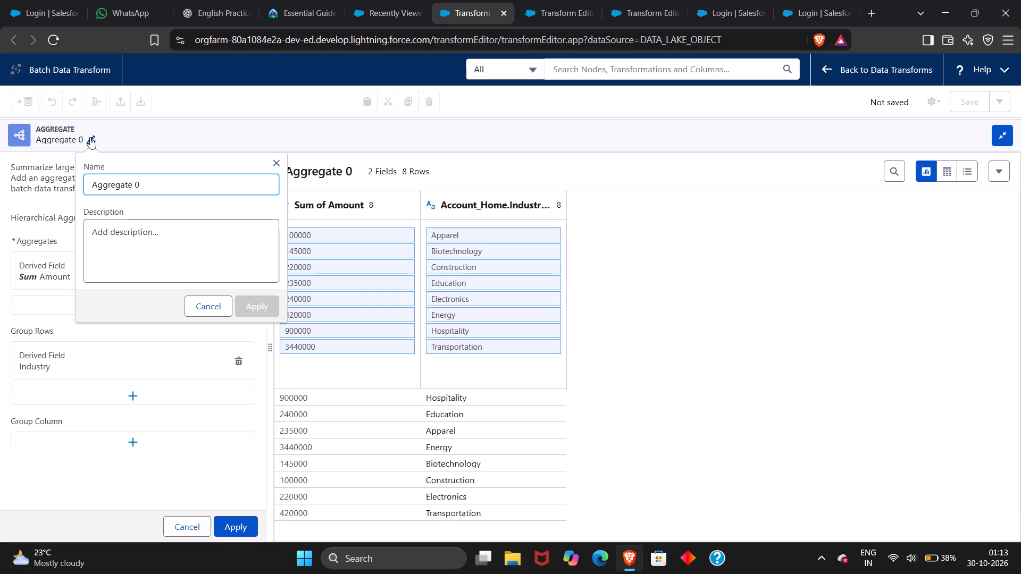
pyautogui.press('BackSpace')
pyautogui.press('BackSpace')
pyautogui.press('BackSpace')
pyautogui.press('BackSpace')
pyautogui.press('BackSpace')
pyautogui.press('BackSpace')
pyautogui.press('BackSpace')
pyautogui.press('BackSpace')
pyautogui.press('BackSpace')
pyautogui.press('BackSpace')
pyautogui.press('BackSpace')
pyautogui.press('BackSpace')
pyautogui.press('BackSpace')
pyautogui.press('BackSpace')
pyautogui.press('BackSpace')
pyautogui.press('BackSpace')
pyautogui.press('BackSpace')
pyautogui.press('BackSpace')
pyautogui.press('BackSpace')
pyautogui.press('BackSpace')
pyautogui.press('BackSpace')
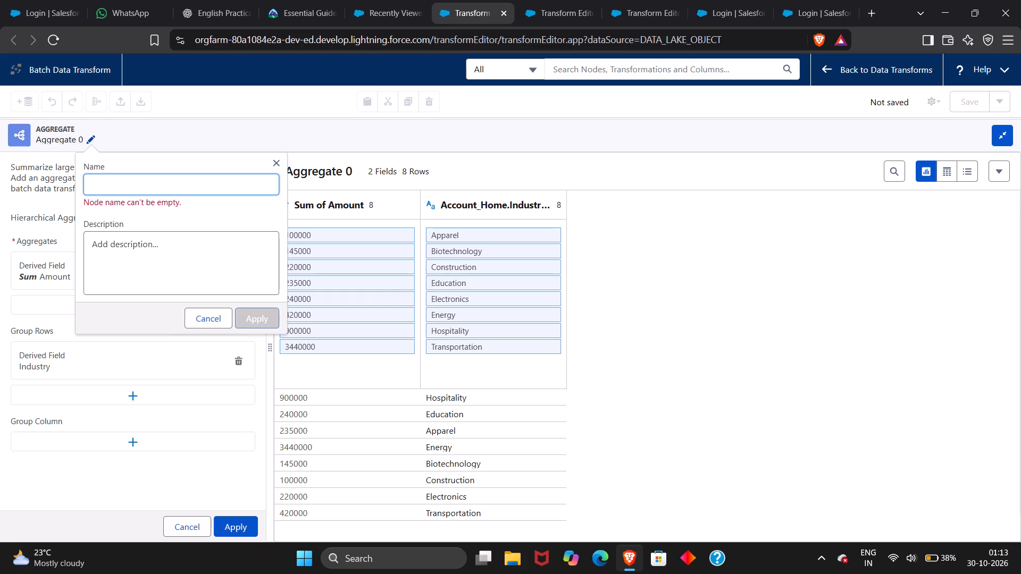
pyautogui.hotkey('shift', 't')
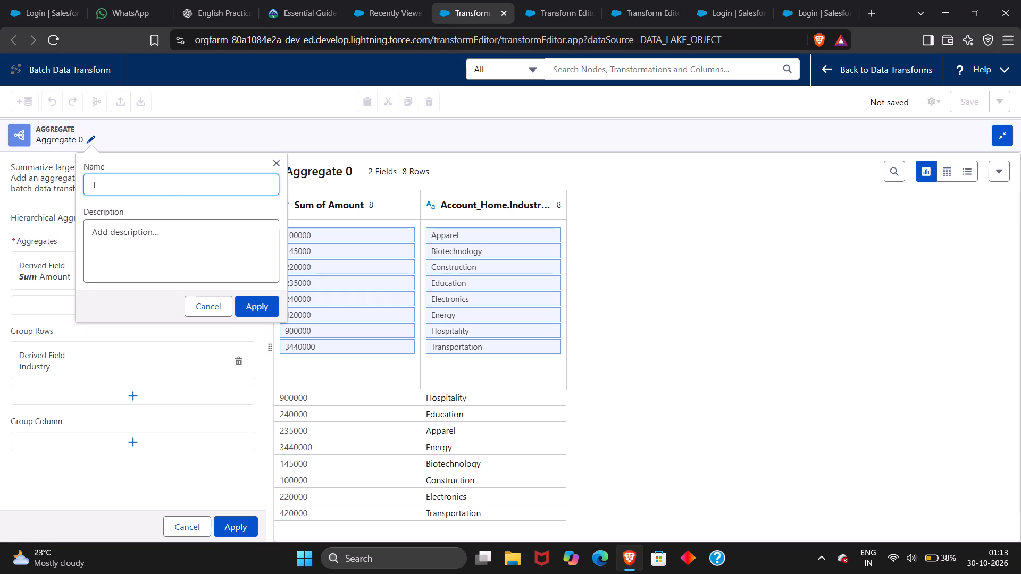
pyautogui.write('otal')
pyautogui.press('space')
pyautogui.write('Sales')
pyautogui.press('space')
pyautogui.write('byub')
pyautogui.press('BackSpace')
pyautogui.press('space')
pyautogui.press('BackSpace')
pyautogui.press('BackSpace')
pyautogui.press('space')
pyautogui.write('Industry')
pyautogui.click(261, 314)
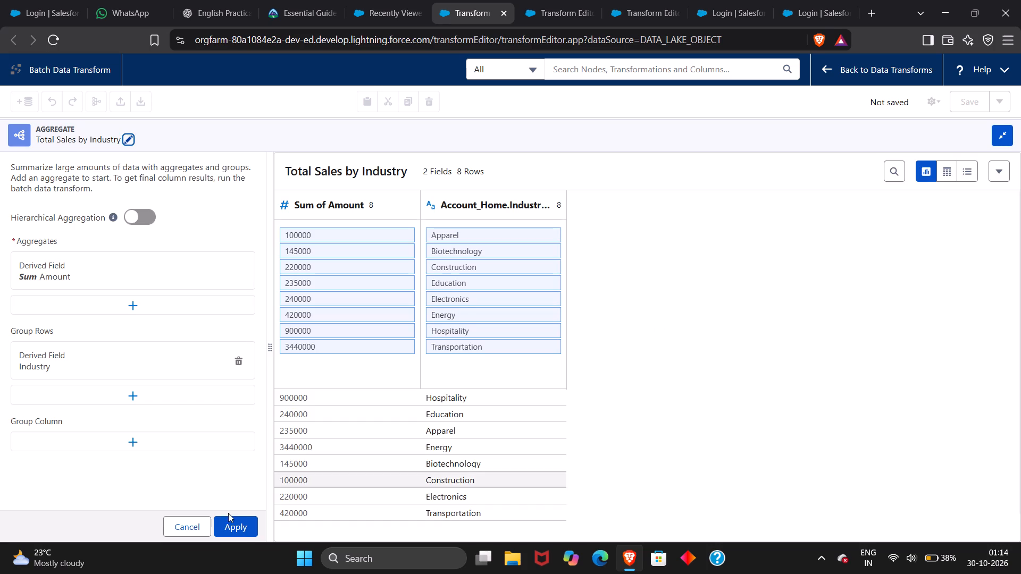
pyautogui.click(242, 535)
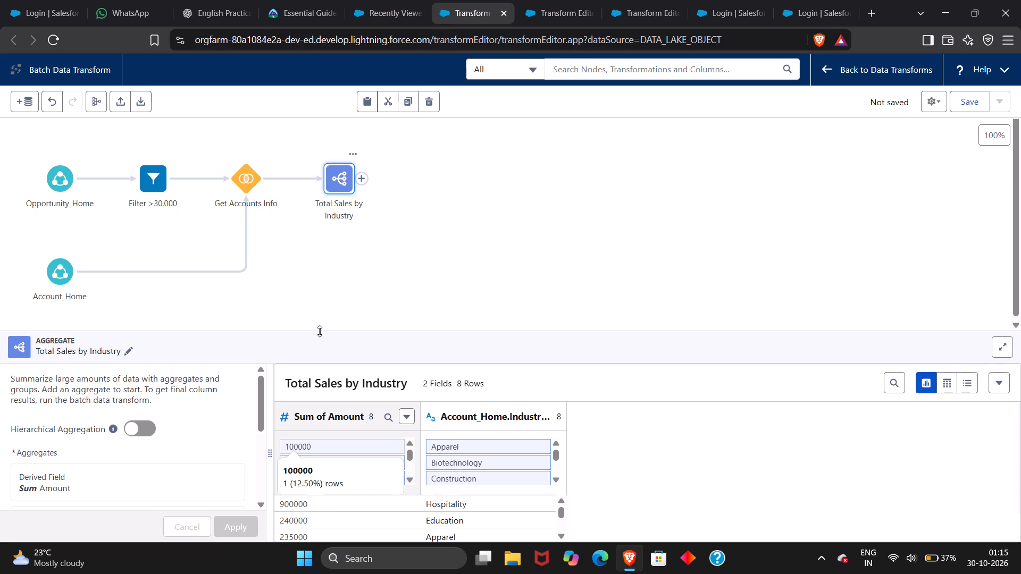
# Add an Output node after Total Sales by Industry that creates a new data lake object.
pyautogui.click(365, 174)
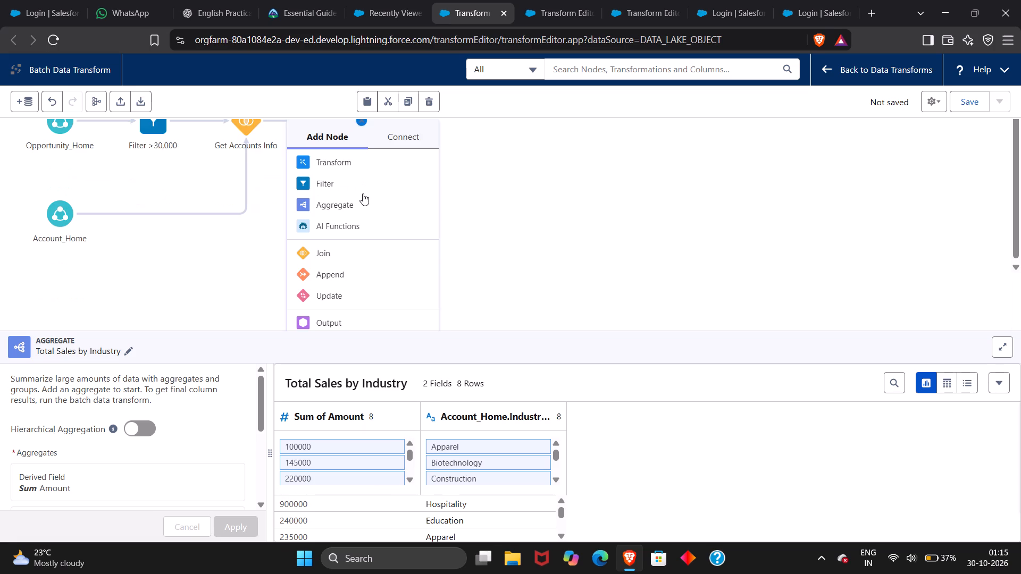
pyautogui.click(339, 317)
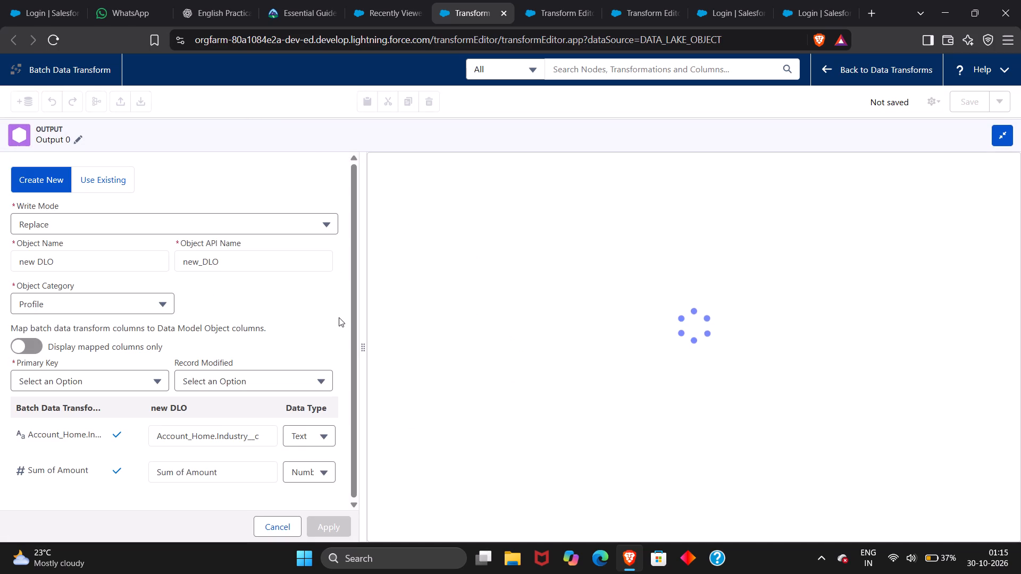
pyautogui.click(22, 178)
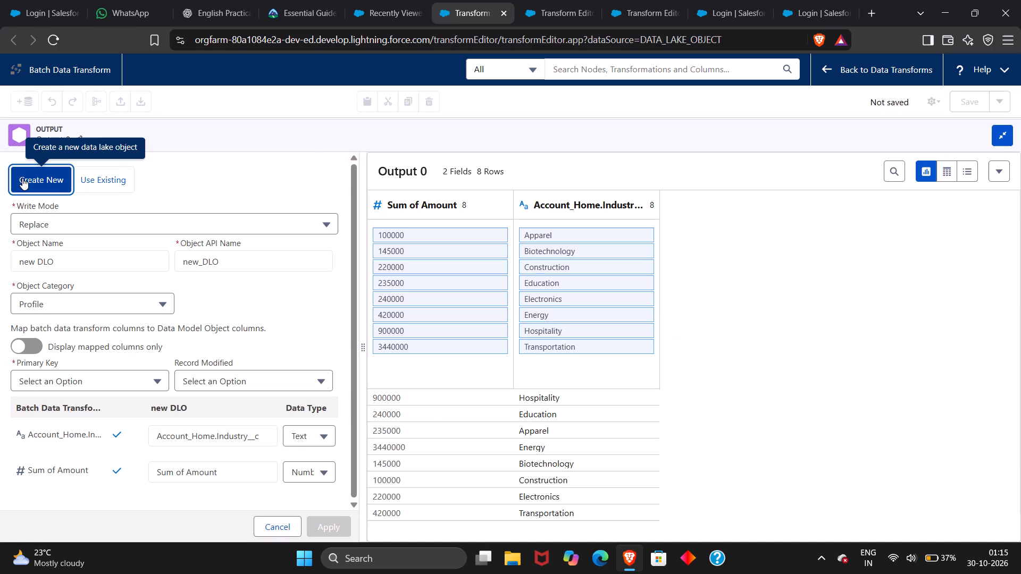
pyautogui.click(55, 185)
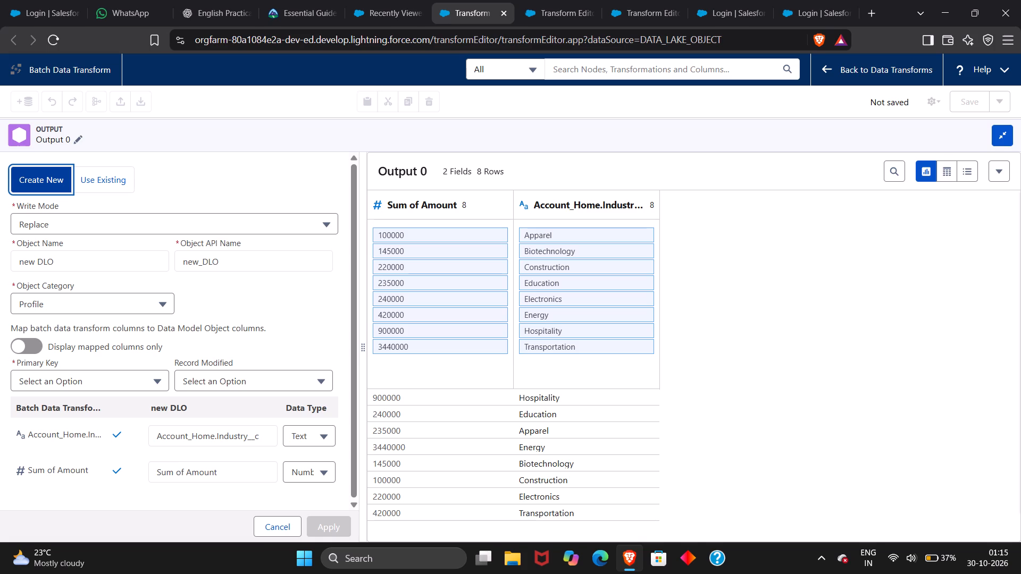
# Name the new output object Large Sales by Industry.
pyautogui.click(99, 257)
pyautogui.click(99, 257)
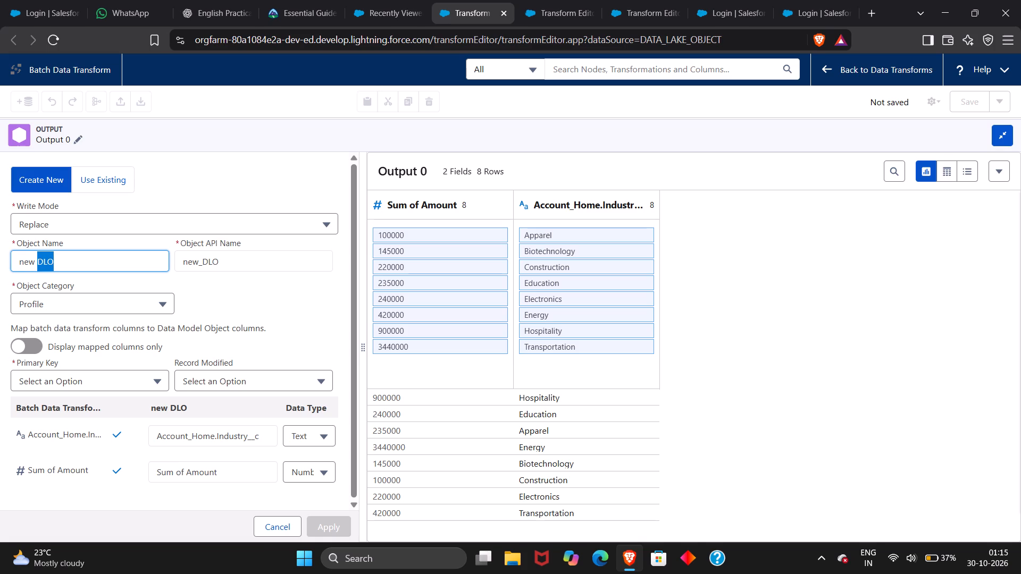
pyautogui.press('\\')
pyautogui.press('BackSpace')
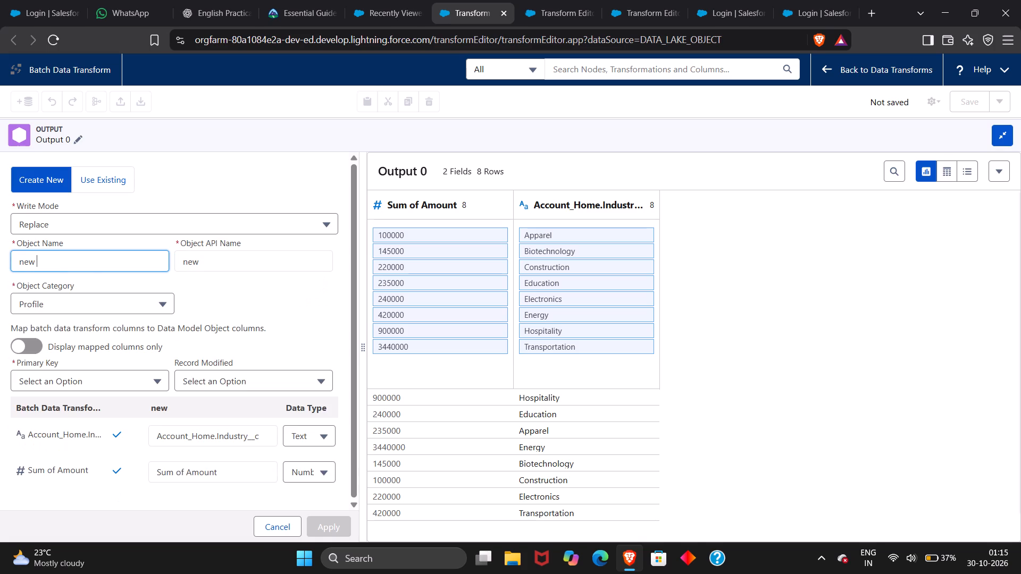
pyautogui.press('BackSpace')
pyautogui.press('BackSpace')
pyautogui.press('BackSpace')
pyautogui.press('BackSpace')
pyautogui.write('lar')
pyautogui.press('BackSpace')
pyautogui.press('BackSpace')
pyautogui.press('BackSpace')
pyautogui.hotkey('shift', 'l')
pyautogui.write('arge')
pyautogui.press('space')
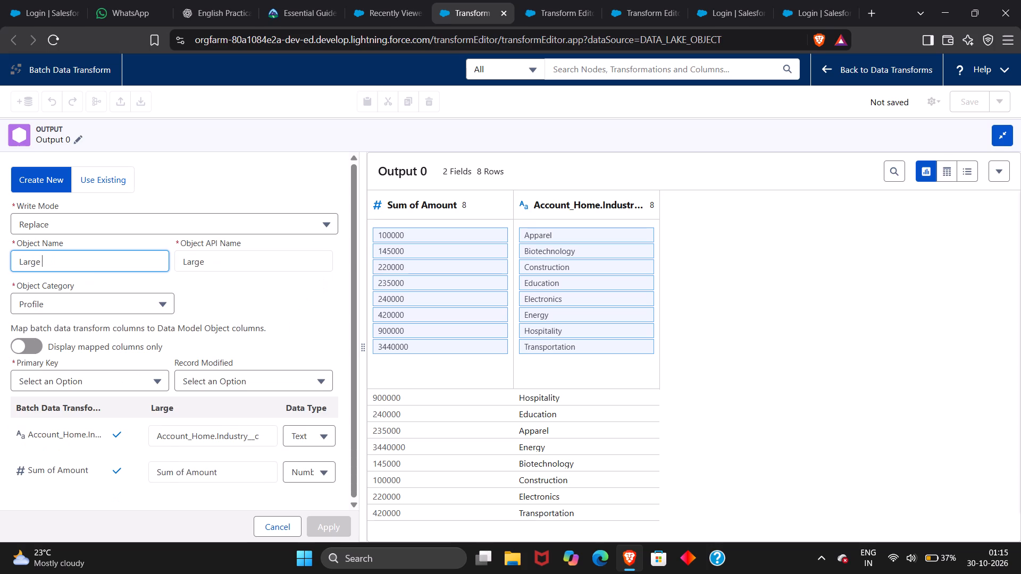
pyautogui.write('sales')
pyautogui.press('space')
pyautogui.write('by')
pyautogui.press('space')
pyautogui.write('Industry')
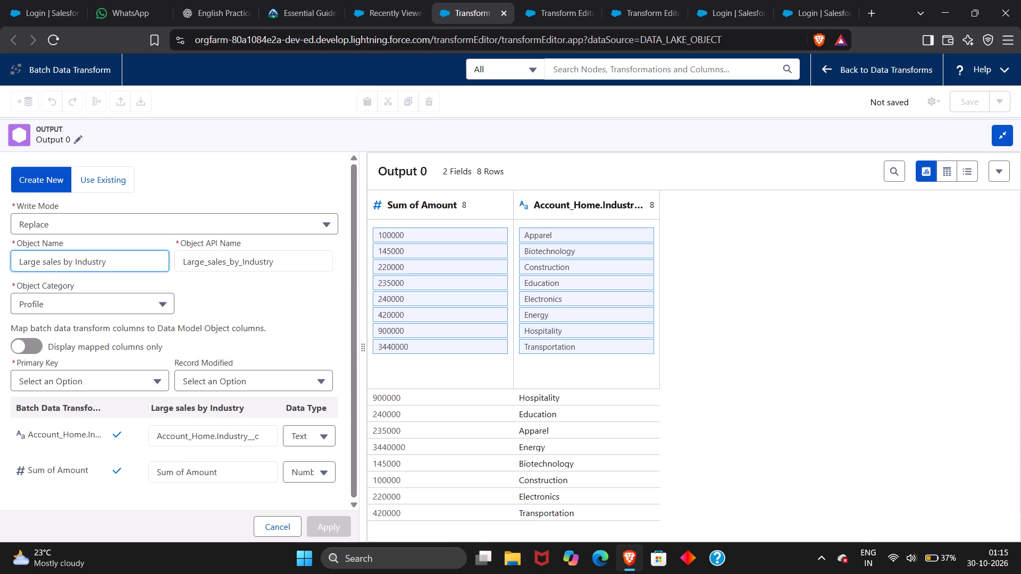
pyautogui.click(45, 258)
pyautogui.press('BackSpace')
pyautogui.hotkey('shift', 's')
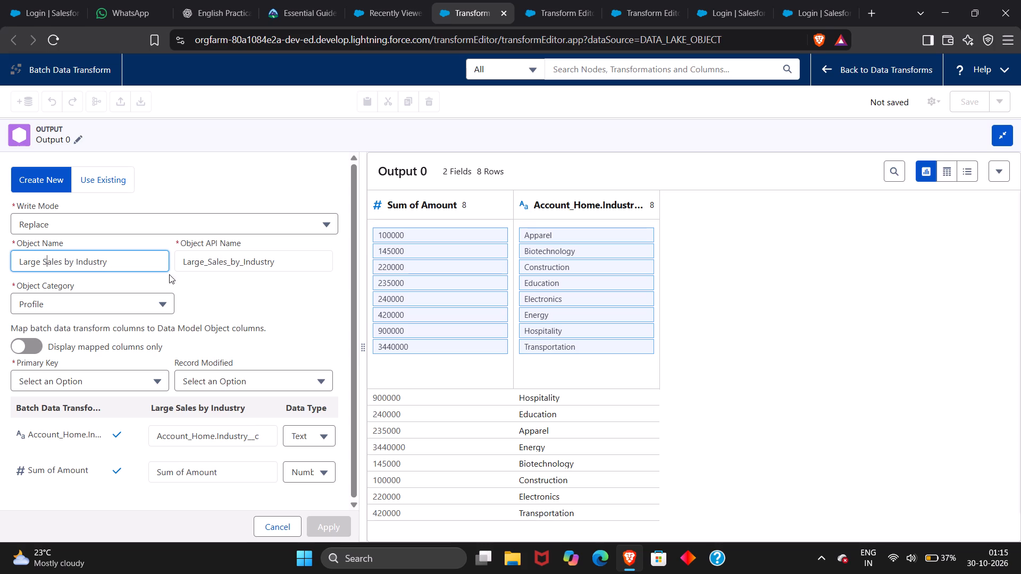
# Set the output object's category to Other and its primary key to Account_Home.Industry.
pyautogui.click(139, 304)
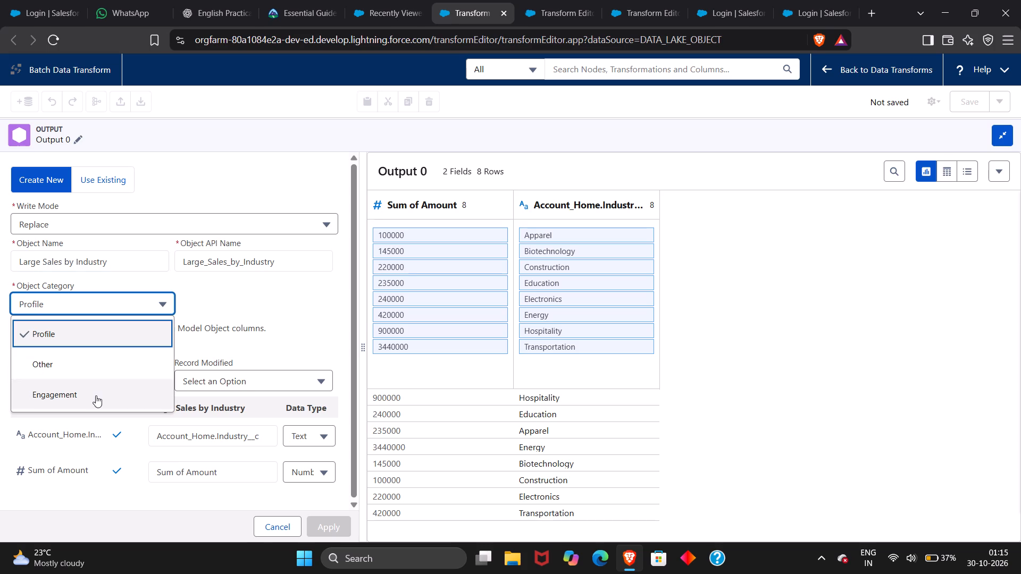
pyautogui.click(95, 360)
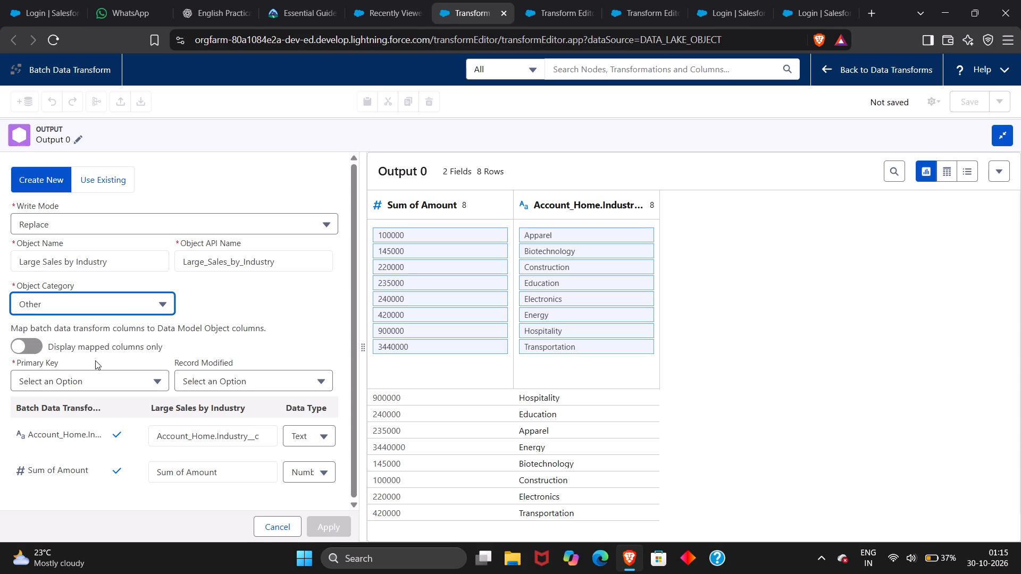
pyautogui.click(199, 383)
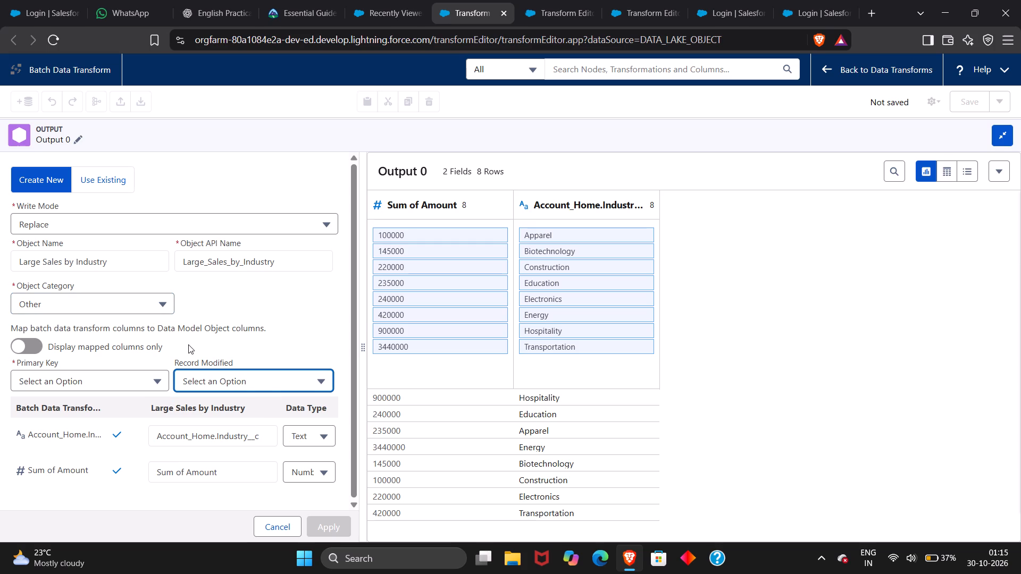
pyautogui.scroll(-1, 188, 344)
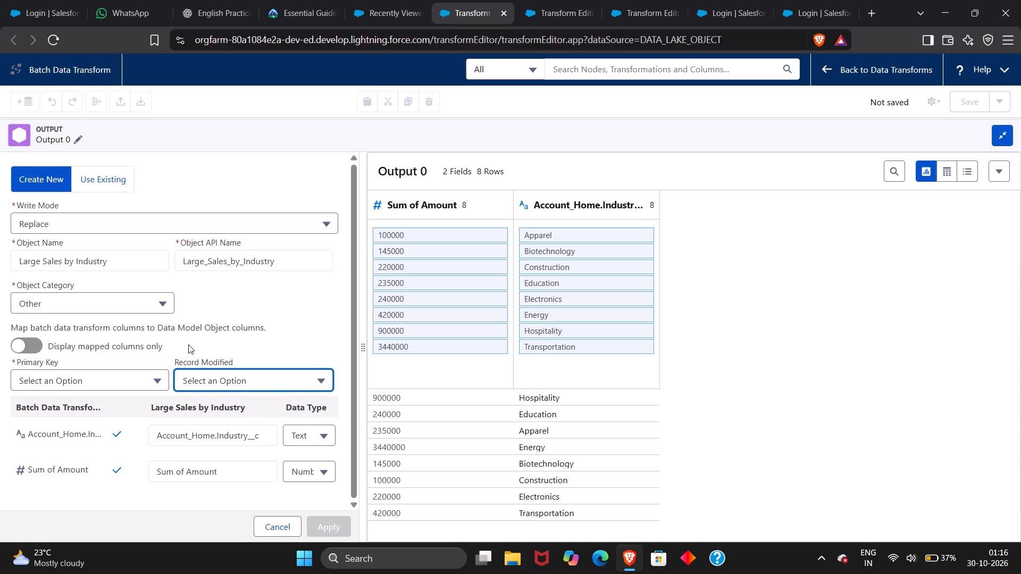
pyautogui.click(156, 382)
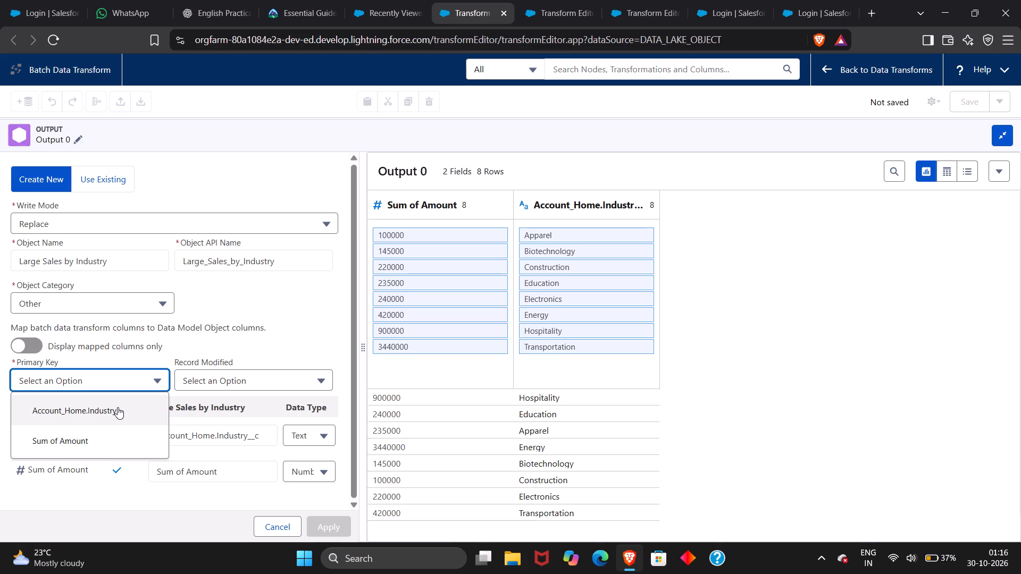
pyautogui.click(108, 419)
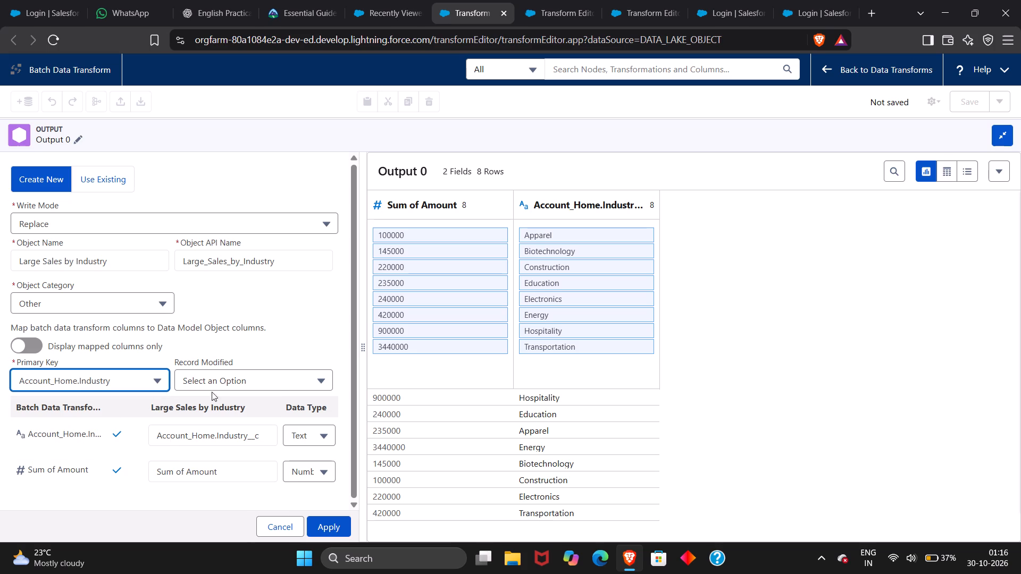
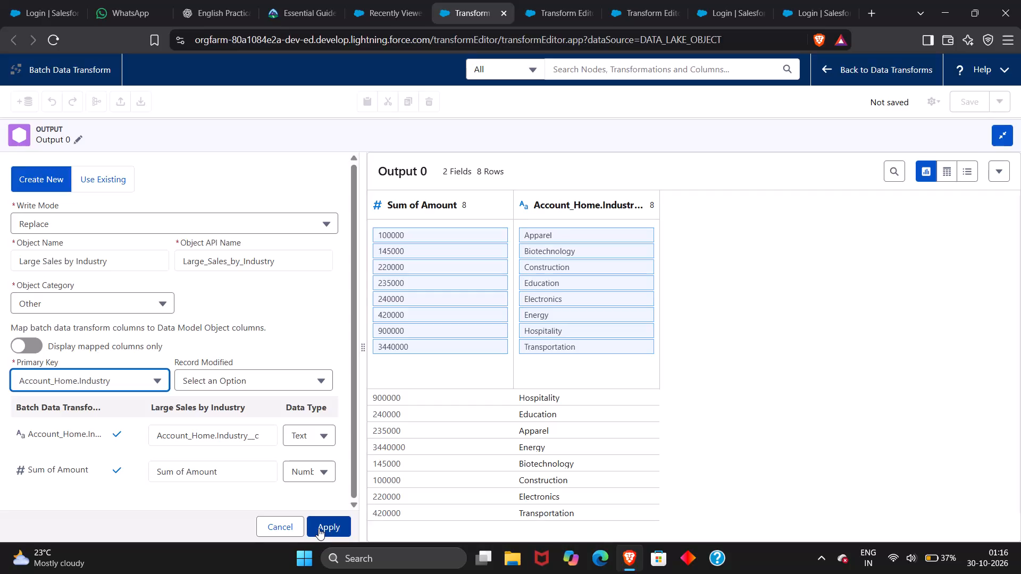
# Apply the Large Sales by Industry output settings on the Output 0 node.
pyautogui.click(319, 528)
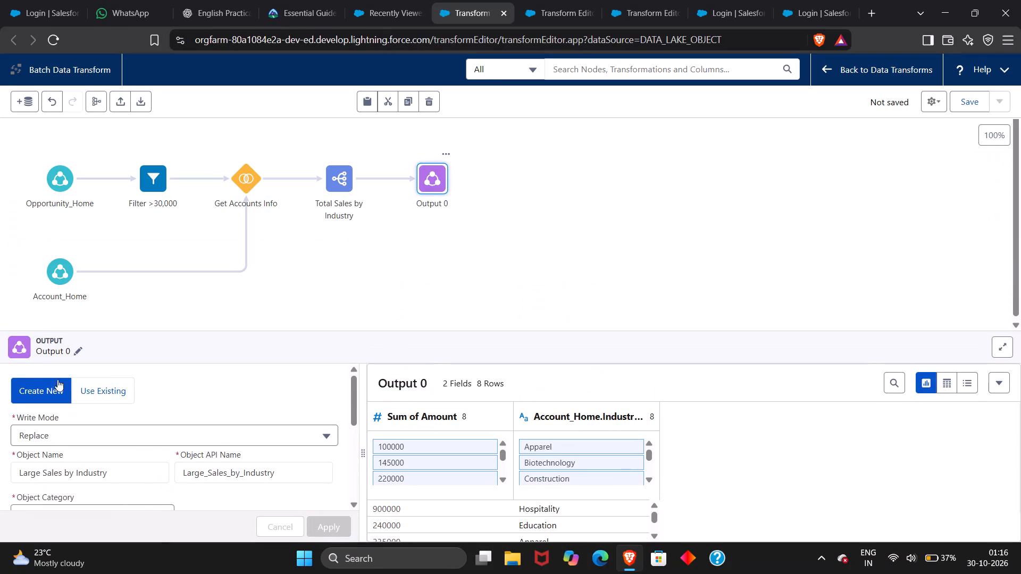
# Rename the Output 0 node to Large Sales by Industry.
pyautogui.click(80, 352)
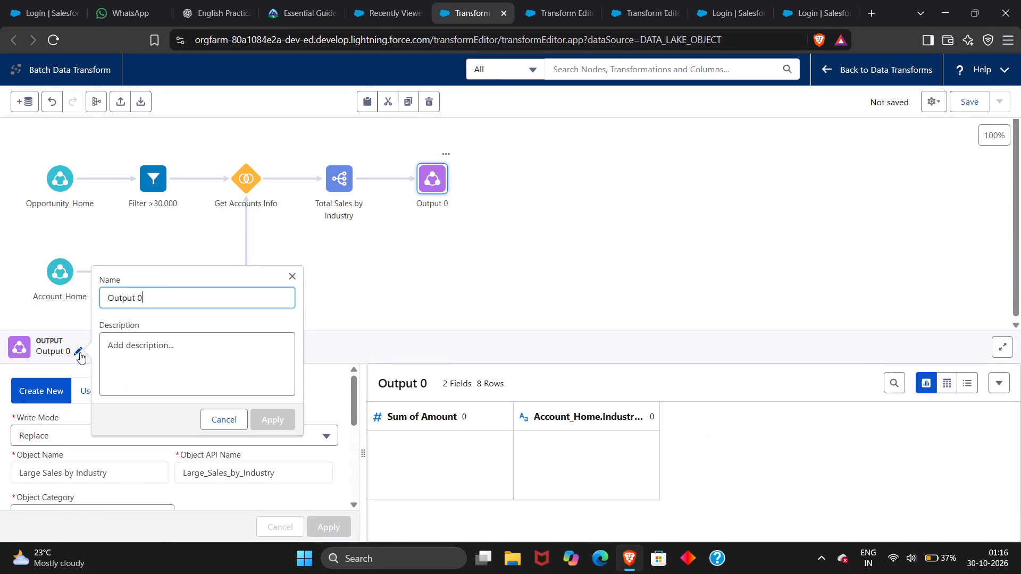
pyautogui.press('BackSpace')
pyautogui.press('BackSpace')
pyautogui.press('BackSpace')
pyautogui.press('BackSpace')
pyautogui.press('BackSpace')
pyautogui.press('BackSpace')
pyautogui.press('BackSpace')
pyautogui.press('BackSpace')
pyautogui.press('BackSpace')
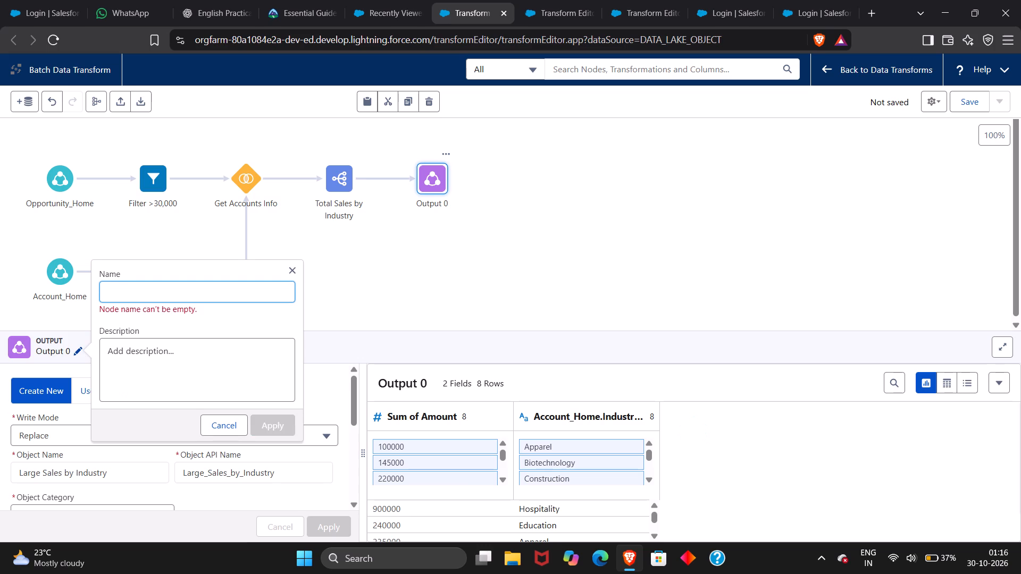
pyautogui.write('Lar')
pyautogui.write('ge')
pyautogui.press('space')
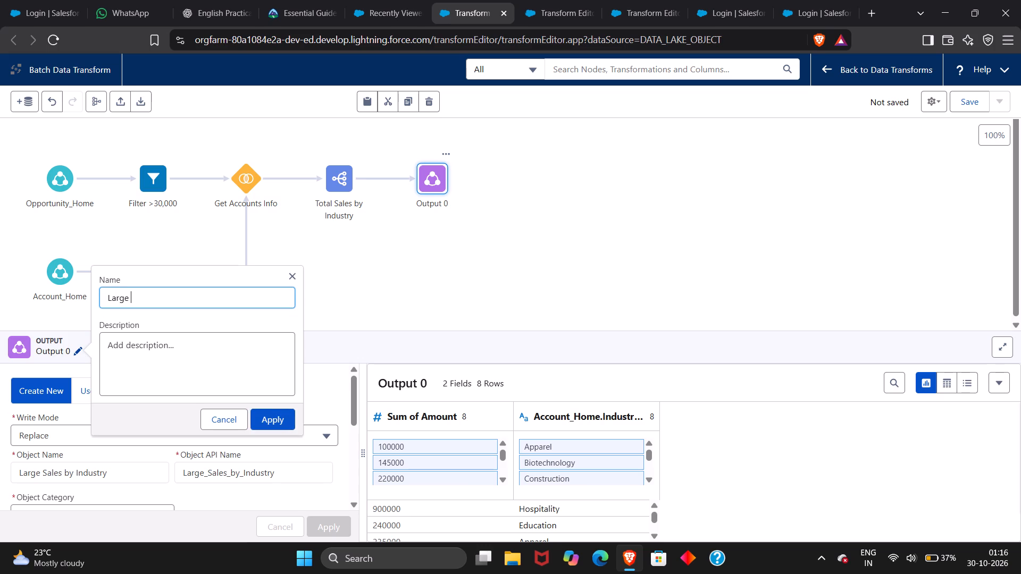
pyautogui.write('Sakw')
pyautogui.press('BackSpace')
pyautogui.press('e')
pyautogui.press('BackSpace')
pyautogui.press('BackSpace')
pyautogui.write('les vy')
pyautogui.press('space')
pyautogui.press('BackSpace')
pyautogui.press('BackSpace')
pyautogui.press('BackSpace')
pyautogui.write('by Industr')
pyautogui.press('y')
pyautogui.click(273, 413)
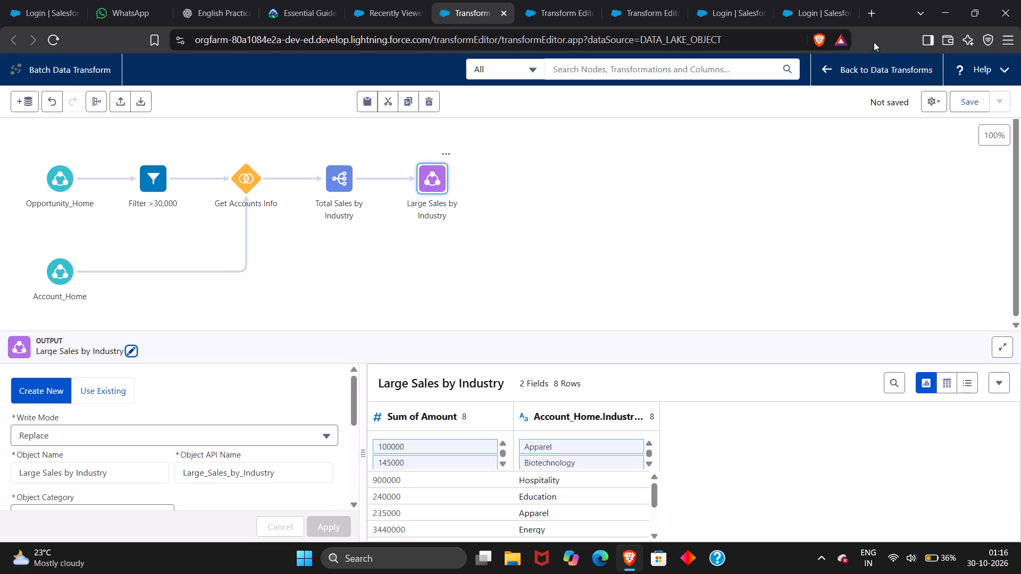
# Return to the Data Transforms list, leaving the batch transform editor without saving.
pyautogui.click(868, 69)
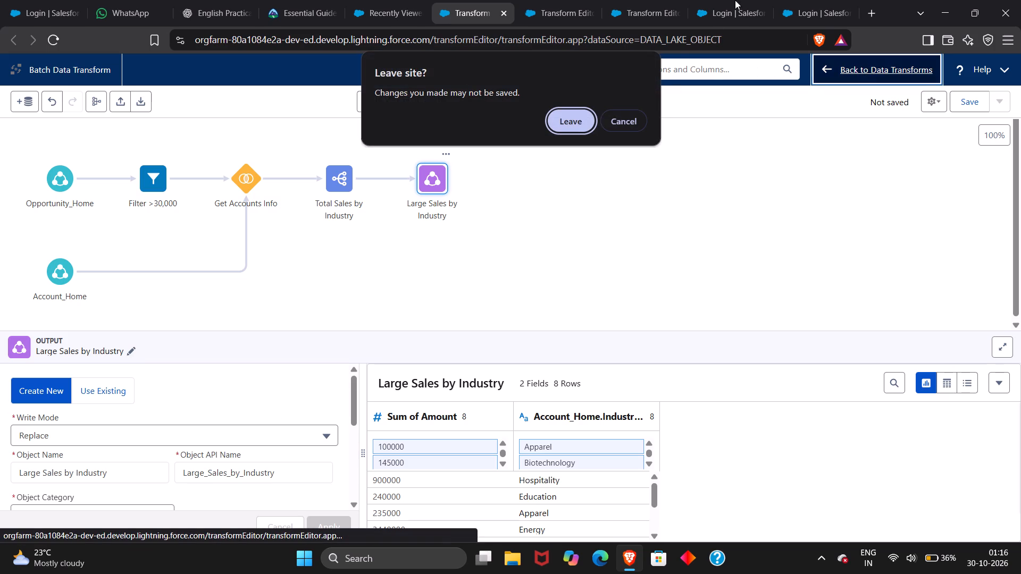
pyautogui.click(575, 129)
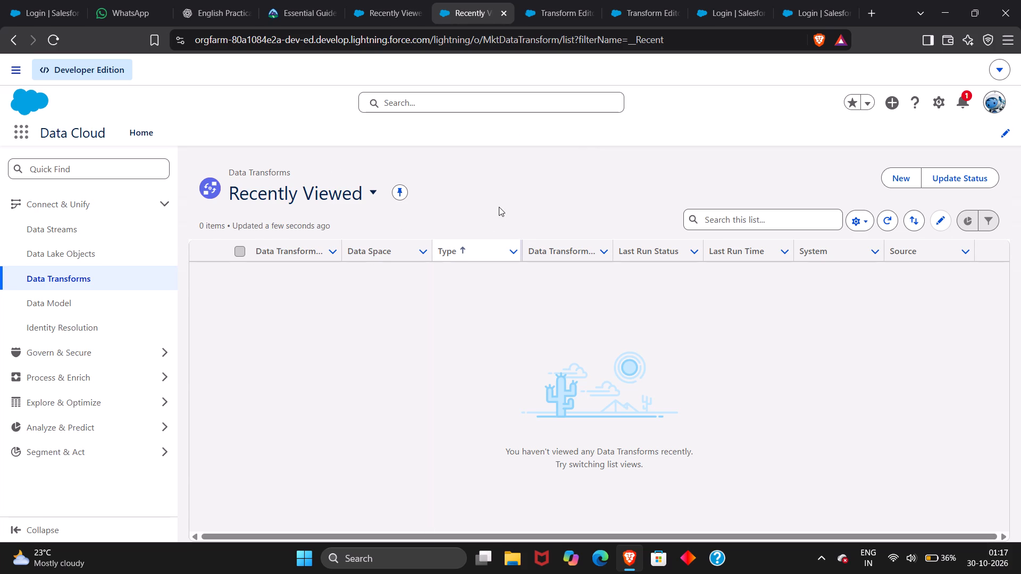
# Search the Data Transforms list views for Large.
pyautogui.click(363, 189)
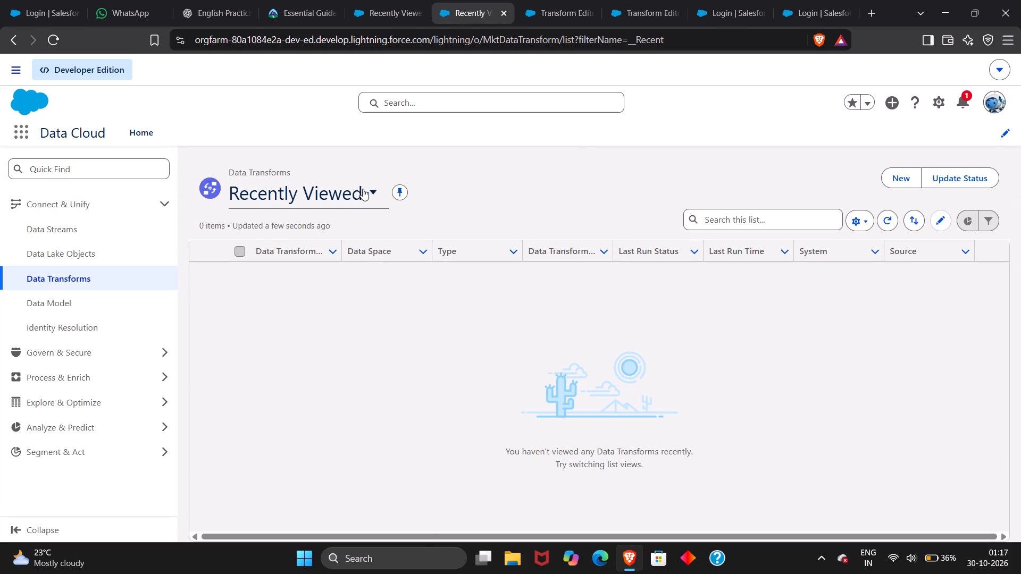
pyautogui.click(363, 189)
pyautogui.click(363, 189)
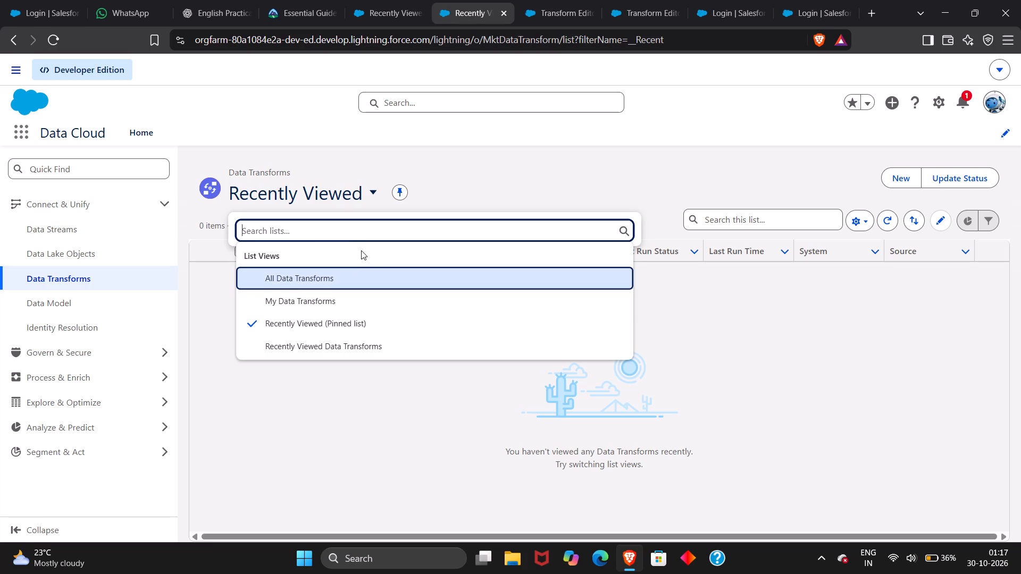
pyautogui.click(356, 229)
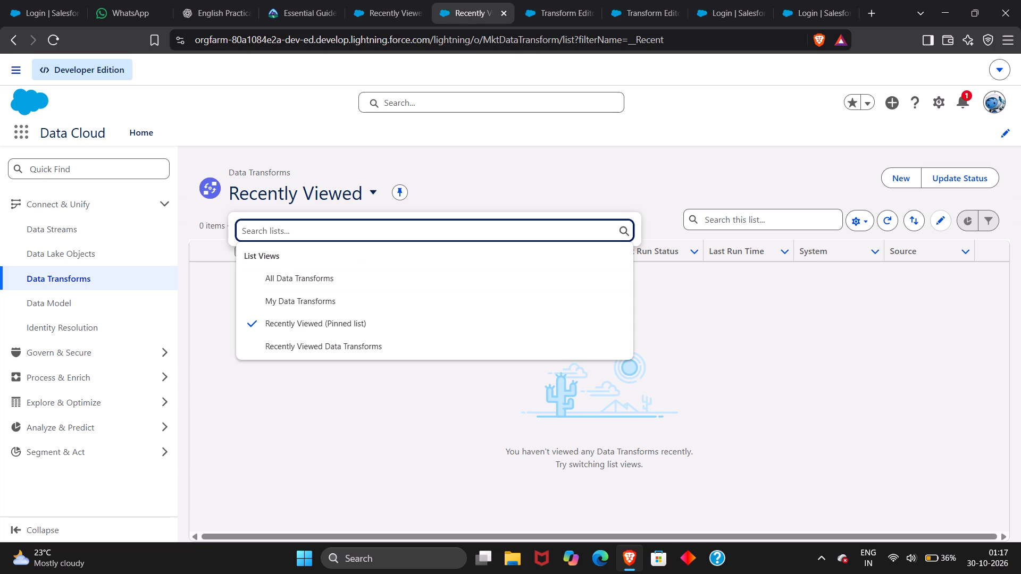
pyautogui.write('Lar')
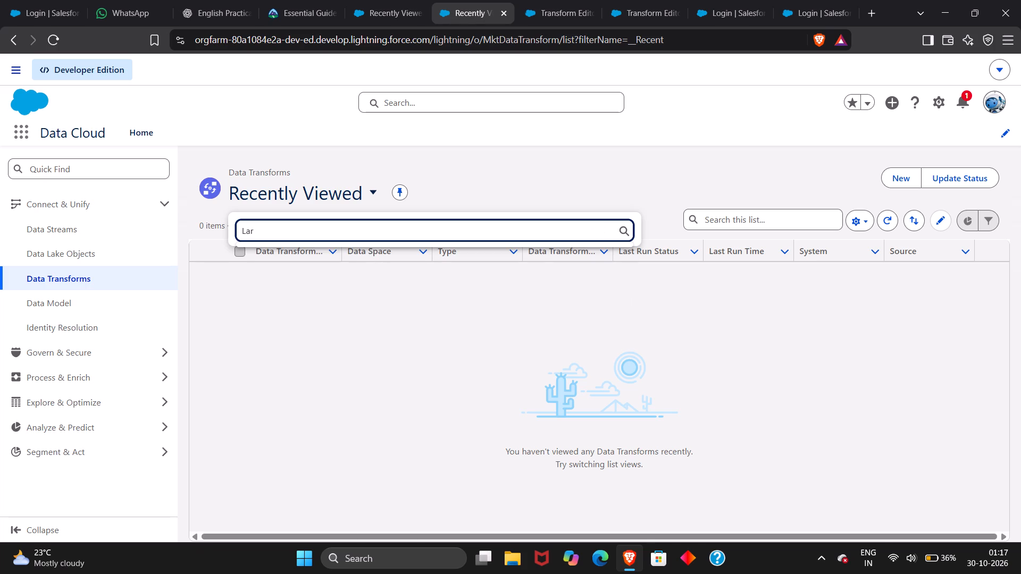
pyautogui.write('ge')
pyautogui.press('Return')
pyautogui.click(398, 283)
pyautogui.click(339, 248)
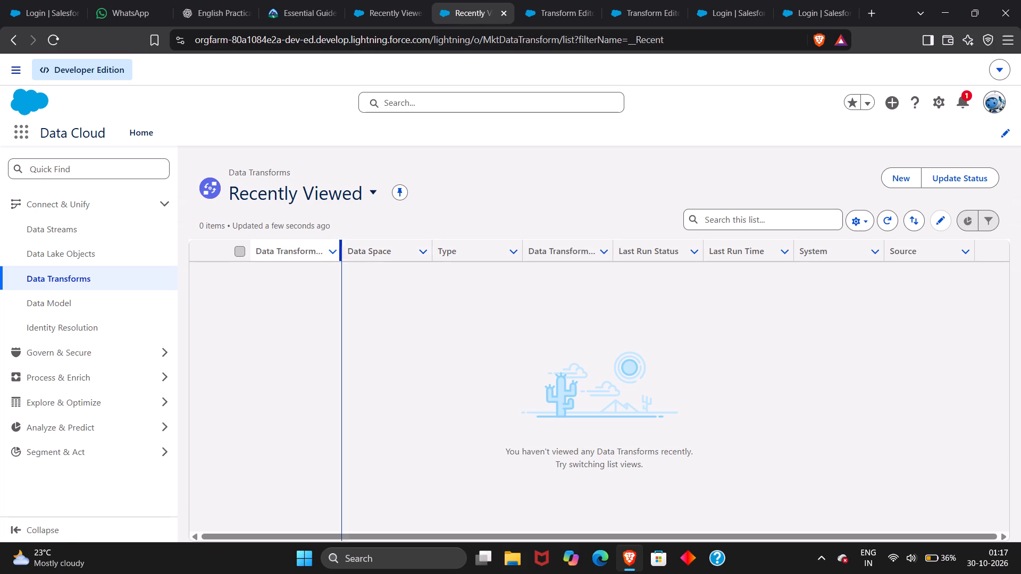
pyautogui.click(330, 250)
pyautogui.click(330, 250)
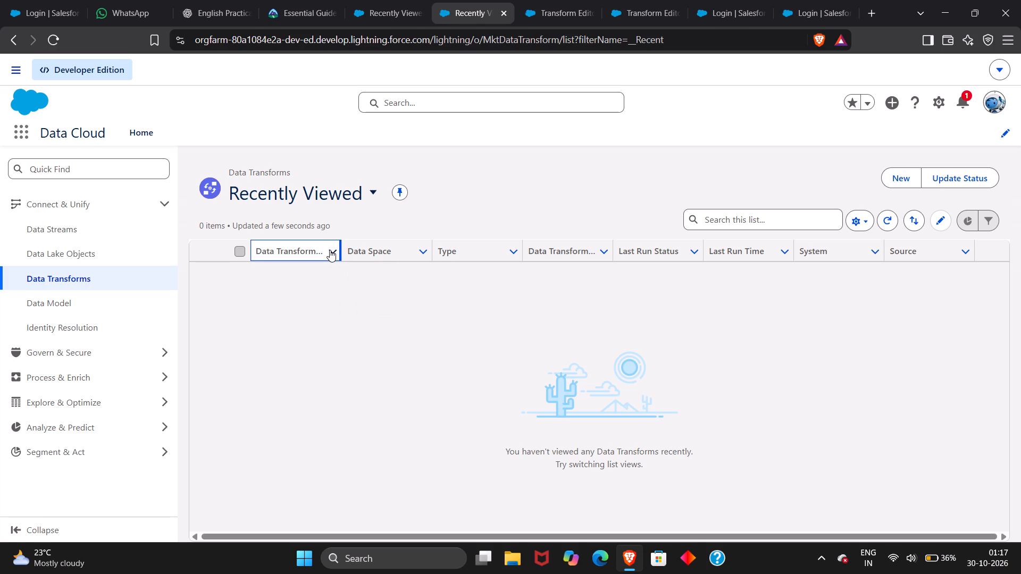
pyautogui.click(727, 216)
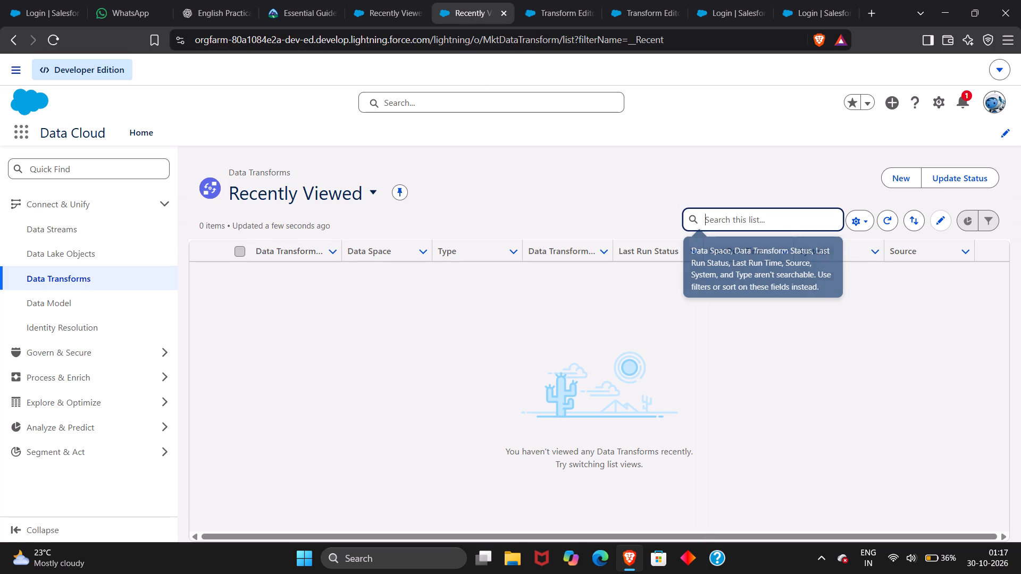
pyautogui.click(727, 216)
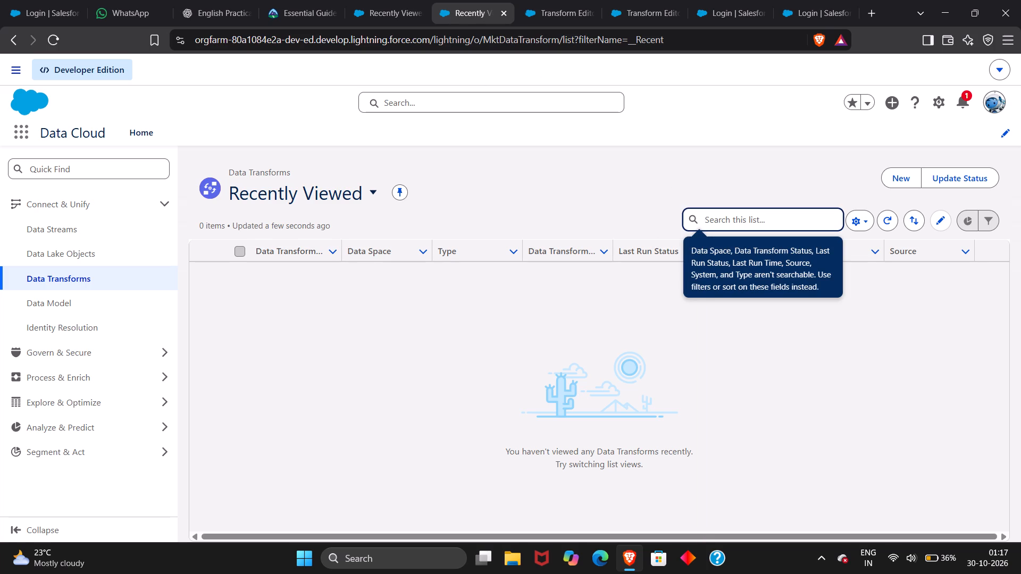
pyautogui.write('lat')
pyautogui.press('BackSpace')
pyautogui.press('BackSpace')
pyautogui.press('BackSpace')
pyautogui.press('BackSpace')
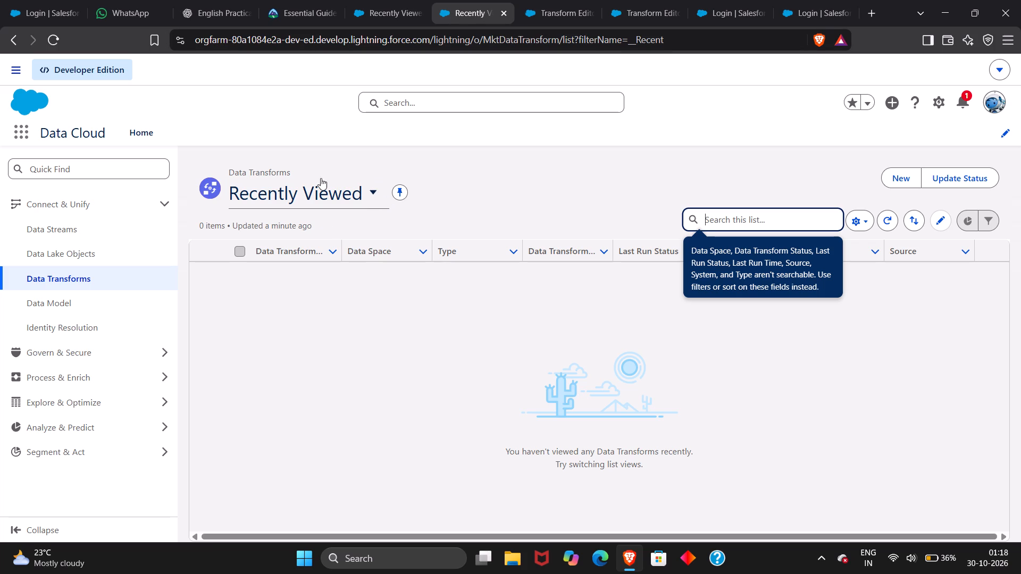
# Check the All Data Transforms, My Data Transforms and Recently Viewed Data Transforms list views for the built transform.
pyautogui.click(370, 192)
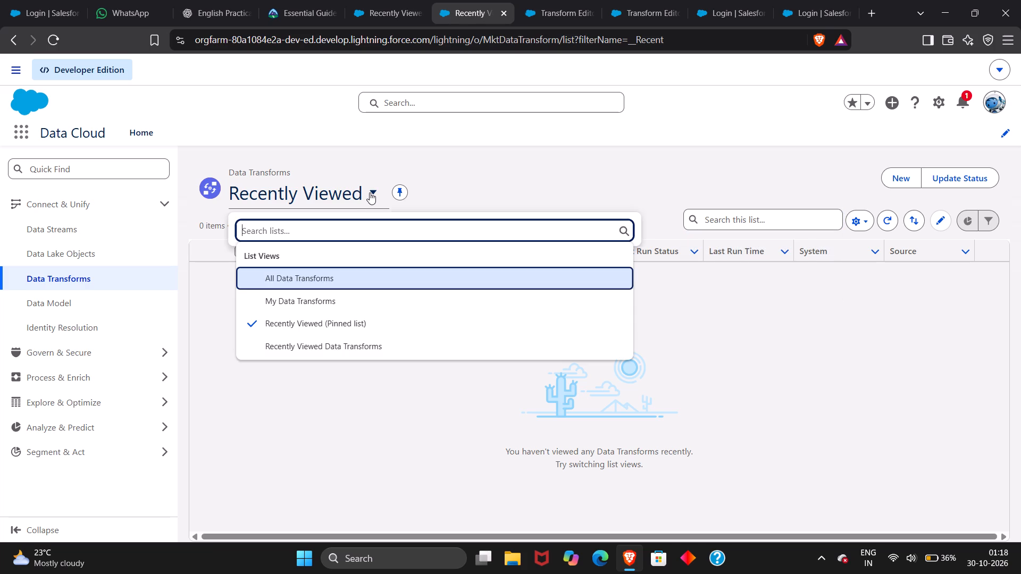
pyautogui.click(291, 280)
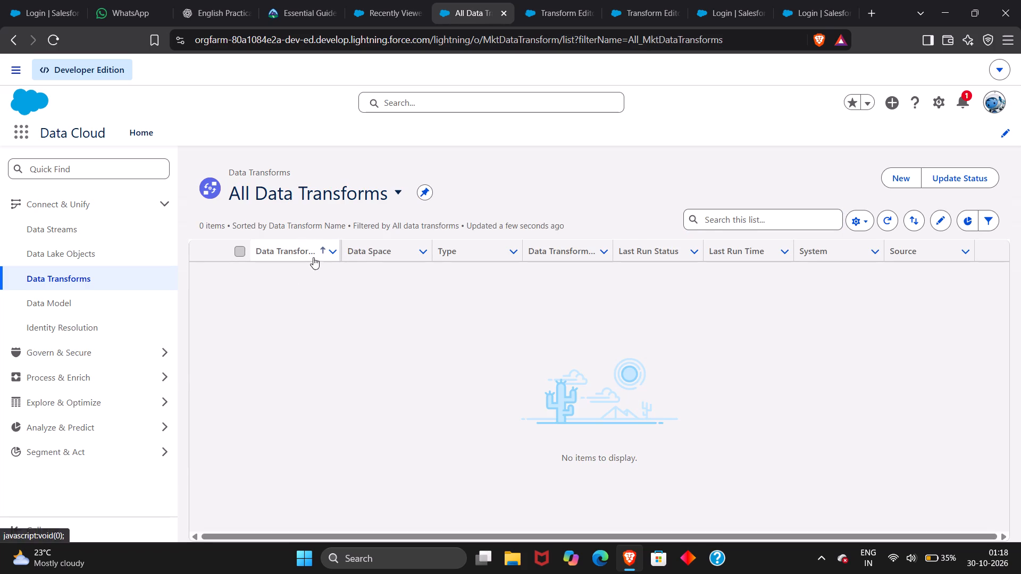
pyautogui.click(393, 197)
pyautogui.click(336, 298)
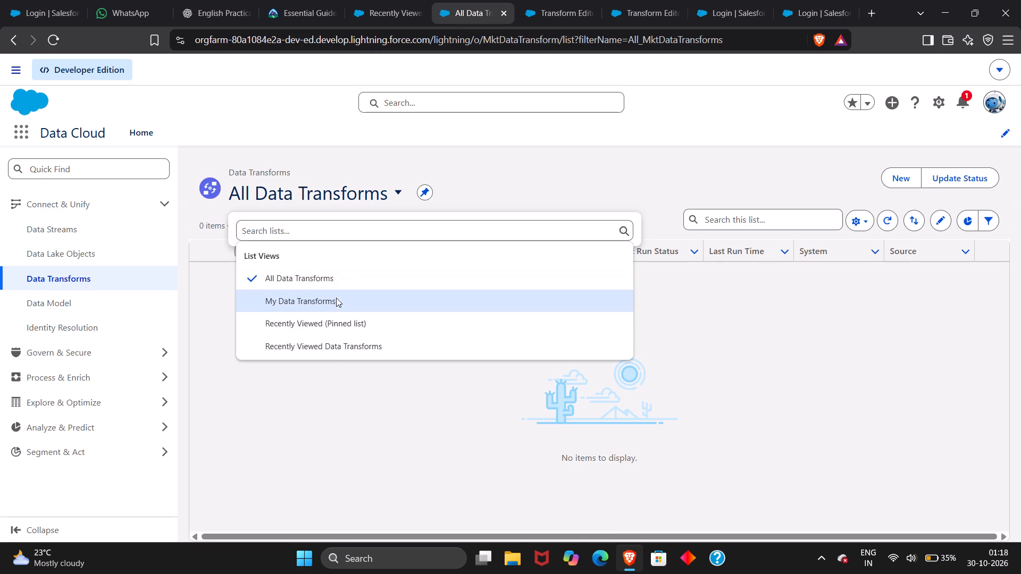
pyautogui.click(401, 189)
pyautogui.click(342, 347)
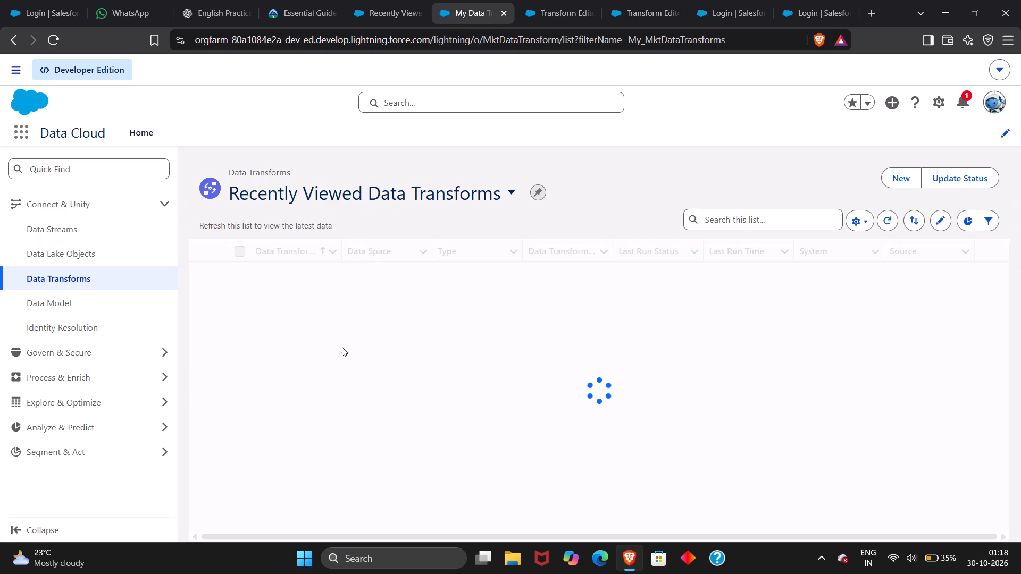
pyautogui.click(439, 199)
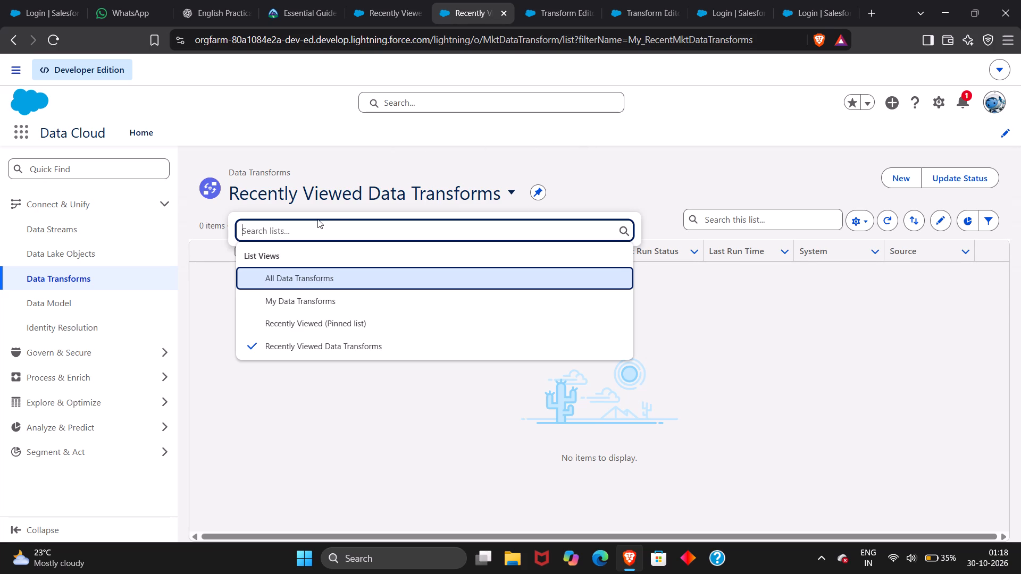
# Look through the other open Data Transforms and transform editor tabs for the built transform.
pyautogui.click(555, 5)
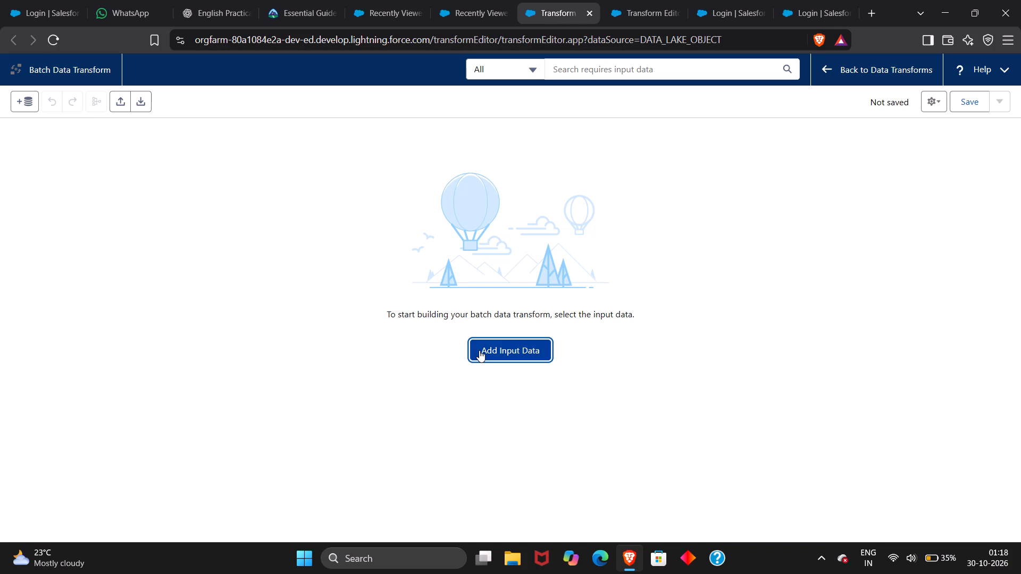
pyautogui.click(370, 14)
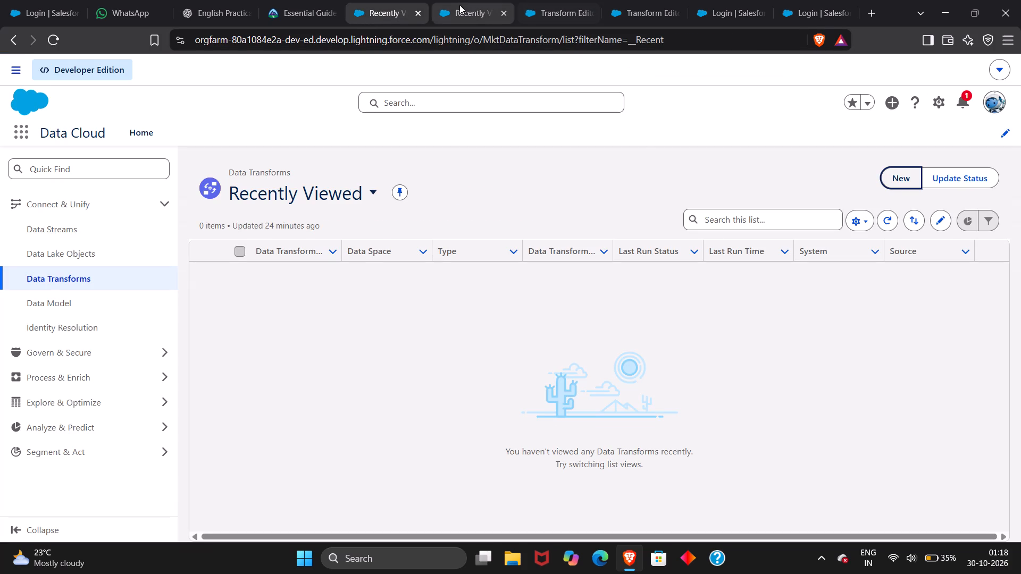
pyautogui.click(459, 5)
pyautogui.click(556, 3)
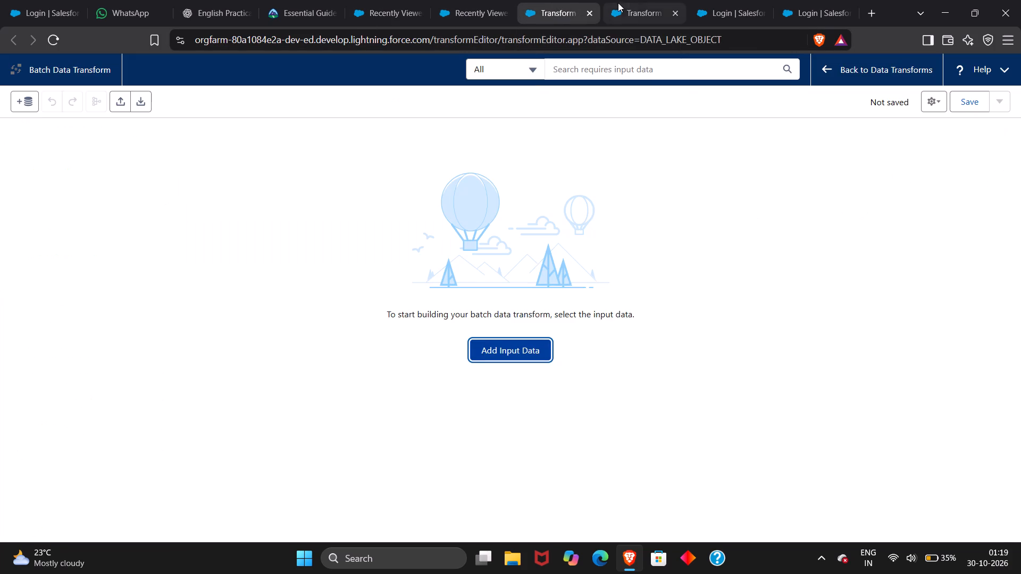
pyautogui.click(632, 4)
pyautogui.scroll(1, 446, 186)
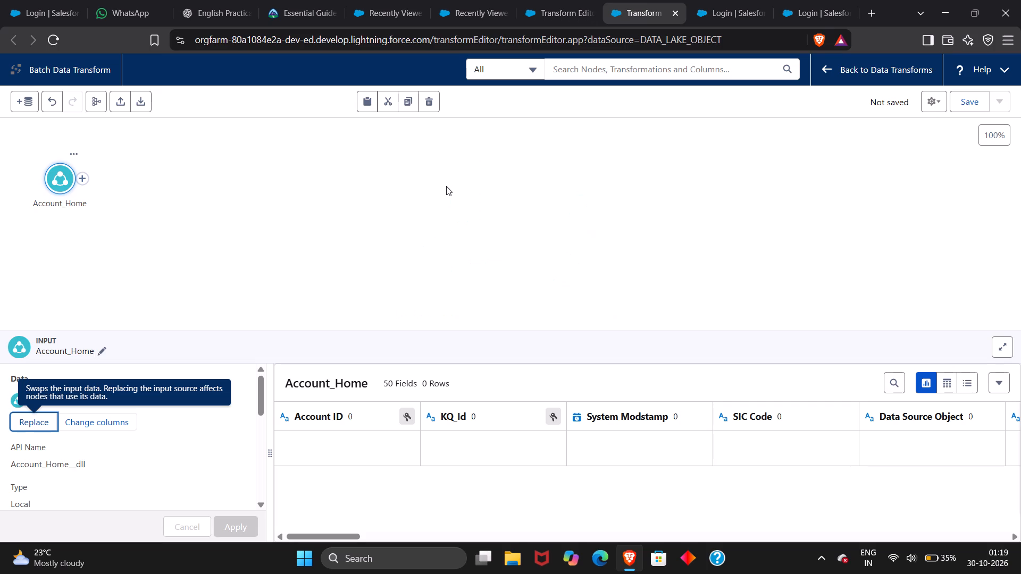
pyautogui.scroll(1, 446, 186)
pyautogui.click(550, 0)
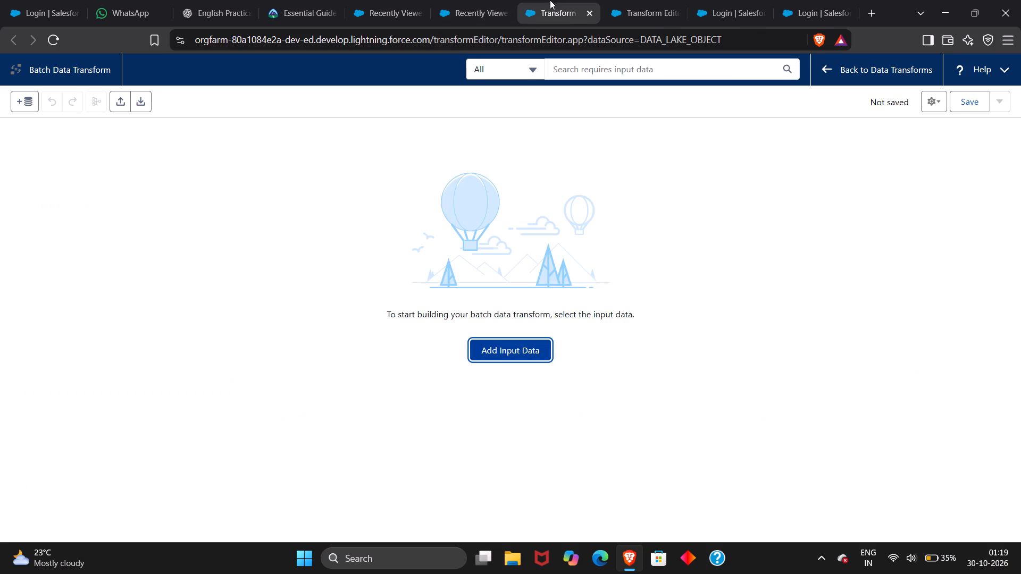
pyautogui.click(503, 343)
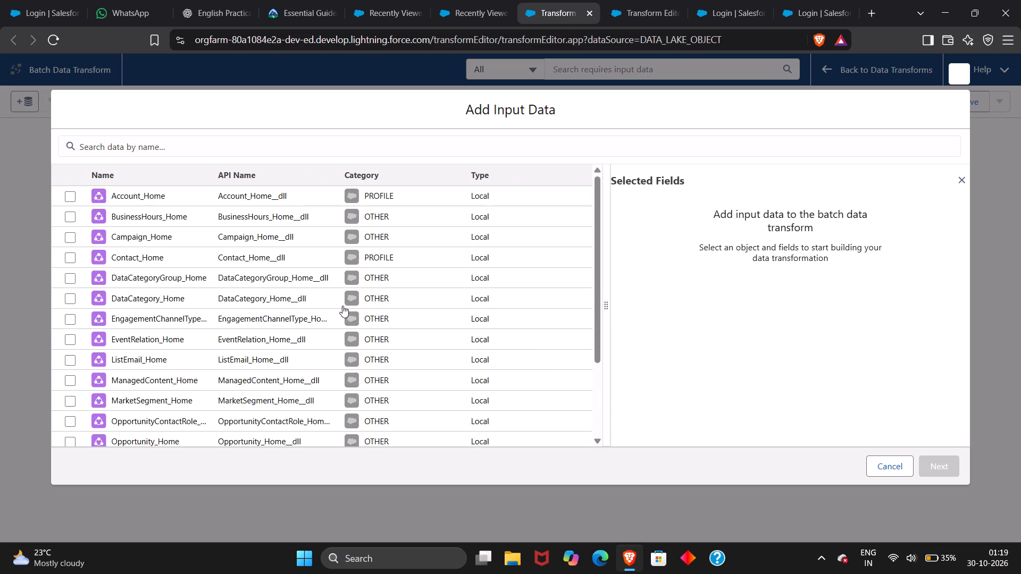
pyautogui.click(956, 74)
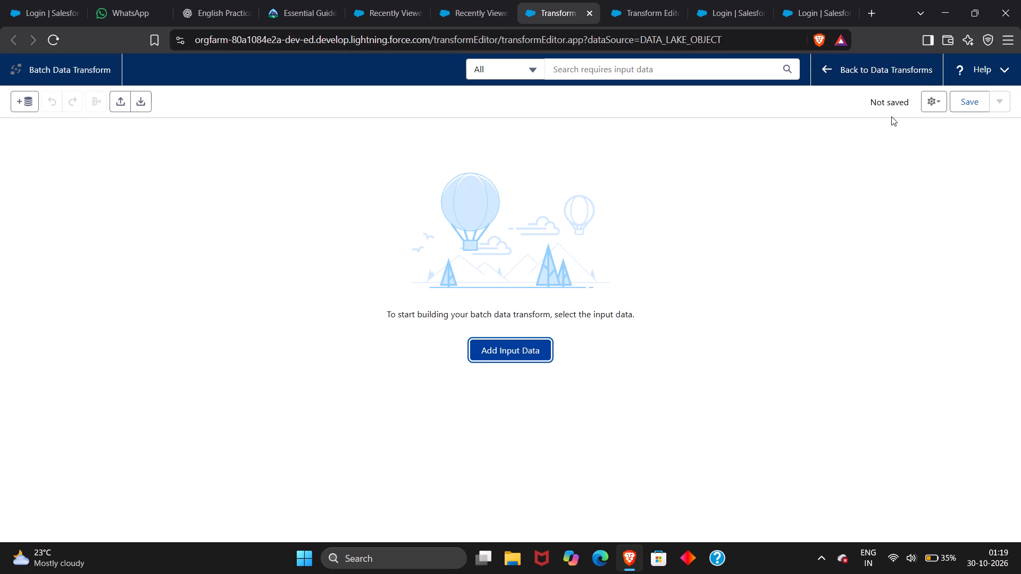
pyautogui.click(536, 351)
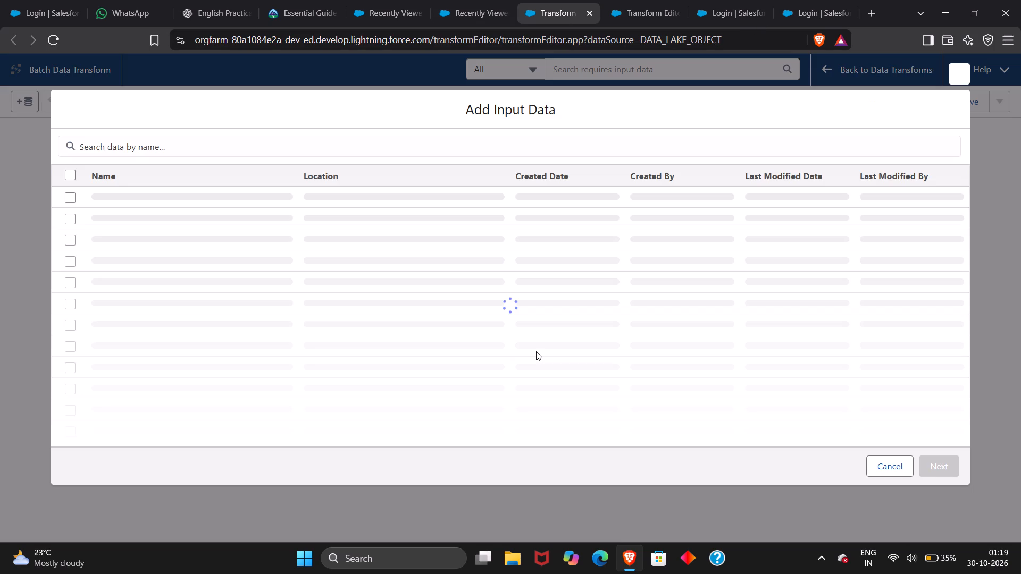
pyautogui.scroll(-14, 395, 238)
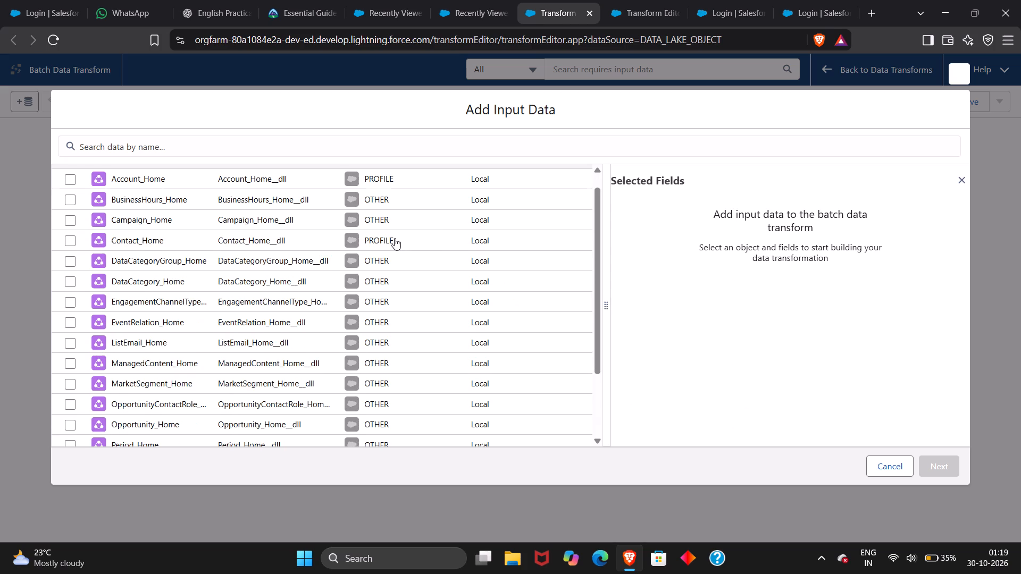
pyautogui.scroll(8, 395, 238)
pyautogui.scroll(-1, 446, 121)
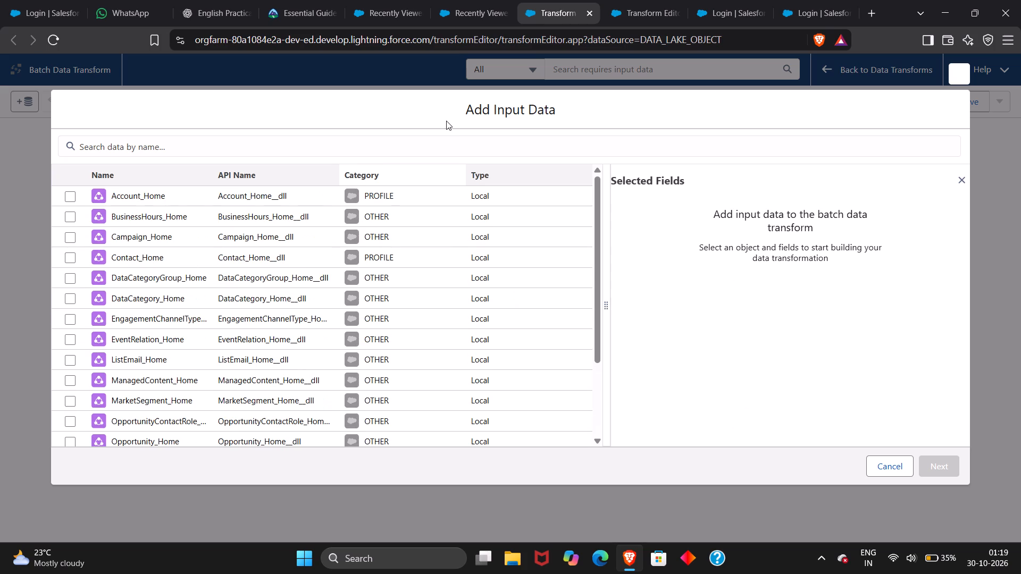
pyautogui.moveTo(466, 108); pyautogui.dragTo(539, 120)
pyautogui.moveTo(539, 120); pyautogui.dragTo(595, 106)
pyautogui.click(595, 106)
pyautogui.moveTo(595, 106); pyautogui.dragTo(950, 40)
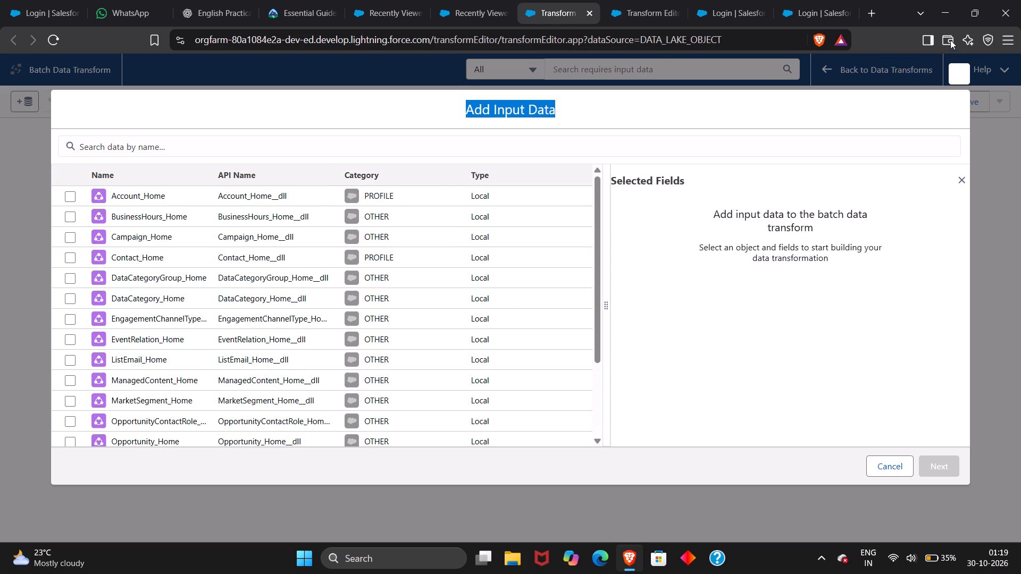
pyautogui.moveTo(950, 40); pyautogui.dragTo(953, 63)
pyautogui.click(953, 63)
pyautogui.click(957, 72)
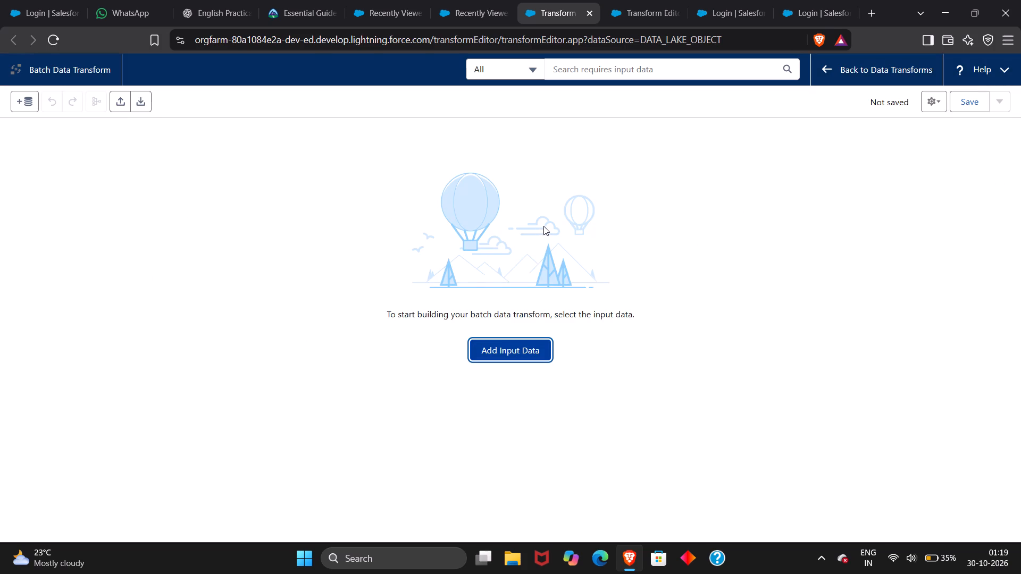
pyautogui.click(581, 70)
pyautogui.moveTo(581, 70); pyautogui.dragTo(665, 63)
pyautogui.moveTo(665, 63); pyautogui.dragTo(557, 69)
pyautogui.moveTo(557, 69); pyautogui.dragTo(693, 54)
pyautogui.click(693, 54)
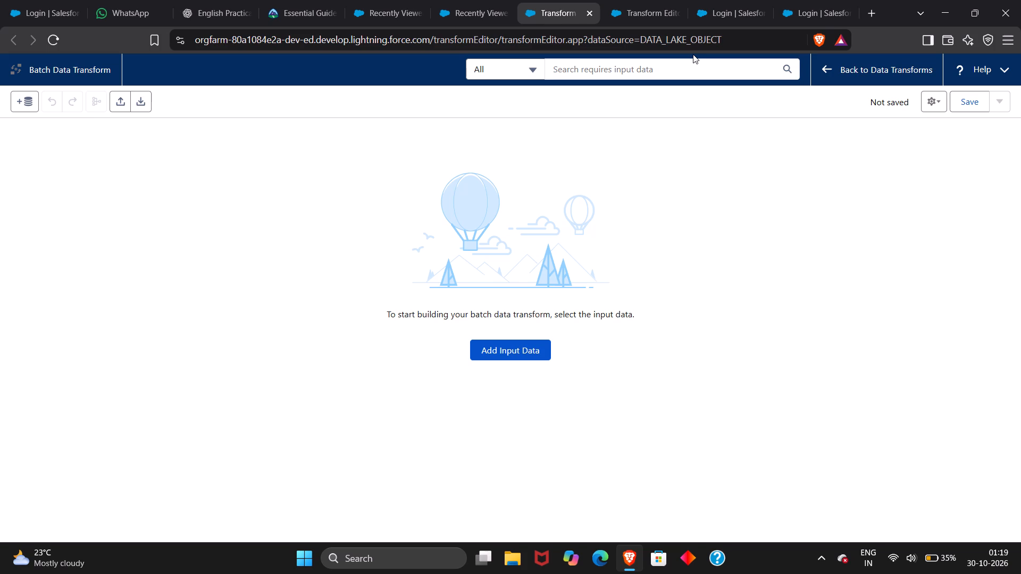
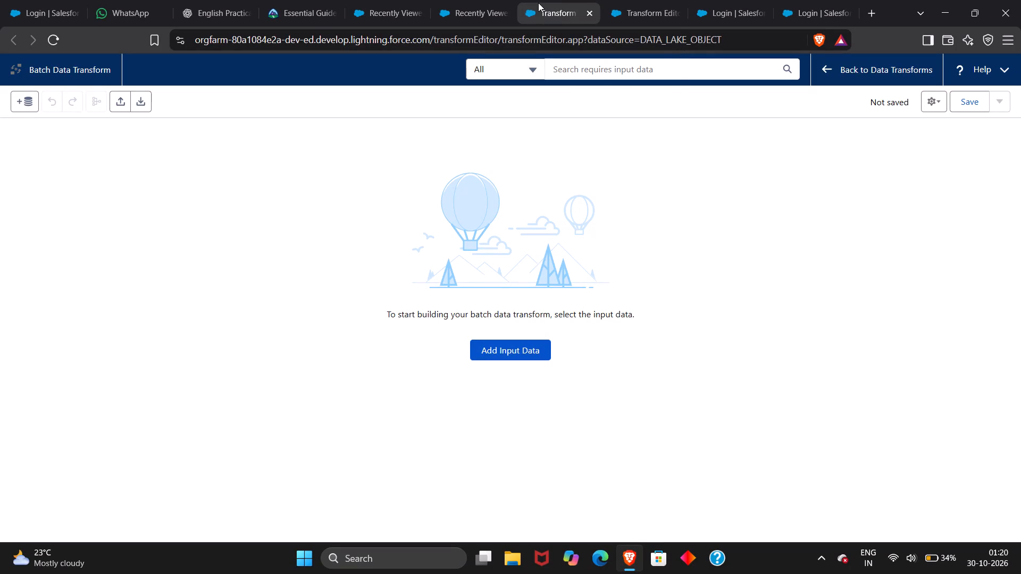
# Check the open Data Transforms list and the adjacent transform editor for the built transform.
pyautogui.click(471, 0)
pyautogui.click(567, 13)
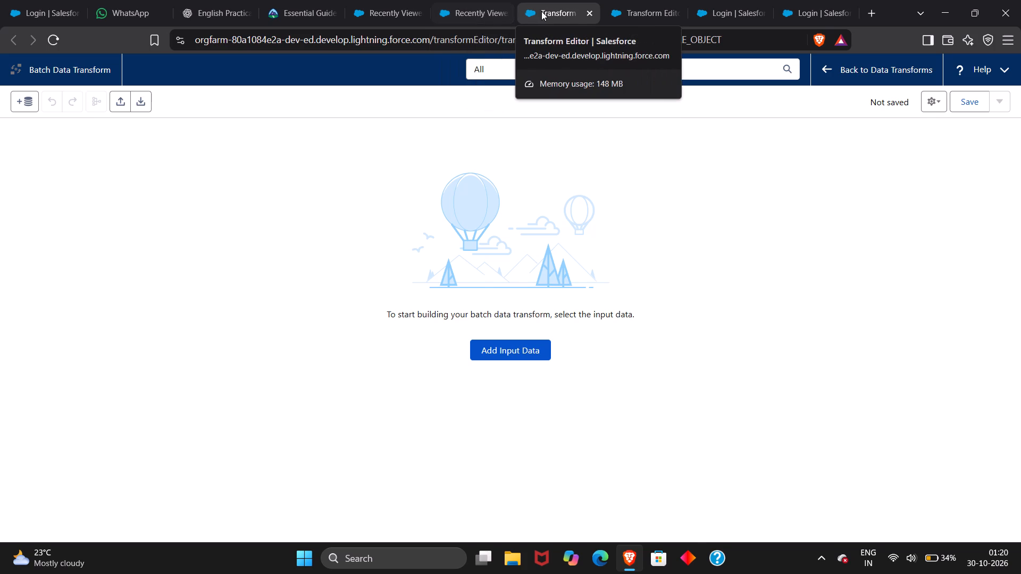
pyautogui.click(464, 14)
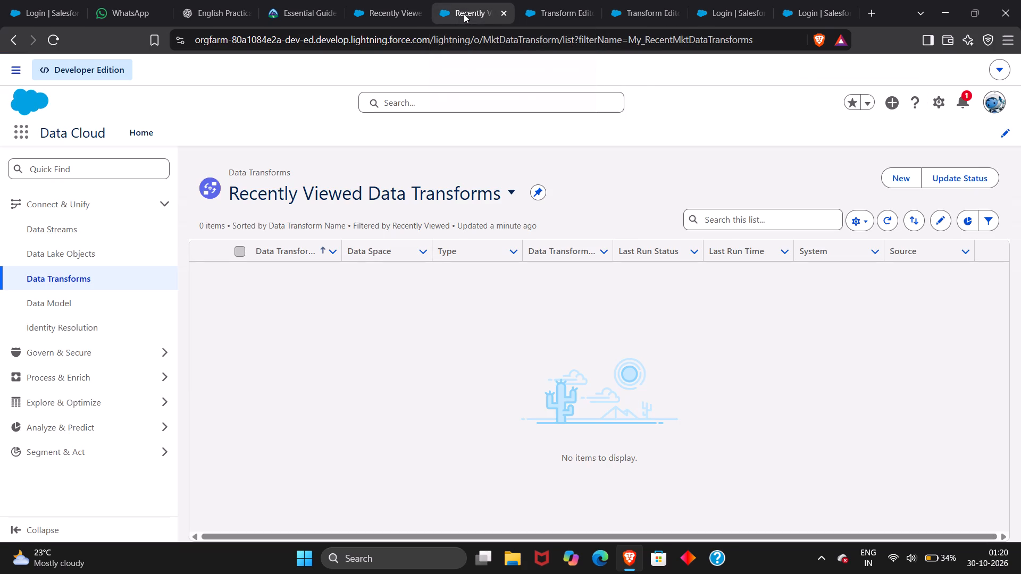
pyautogui.click(556, 21)
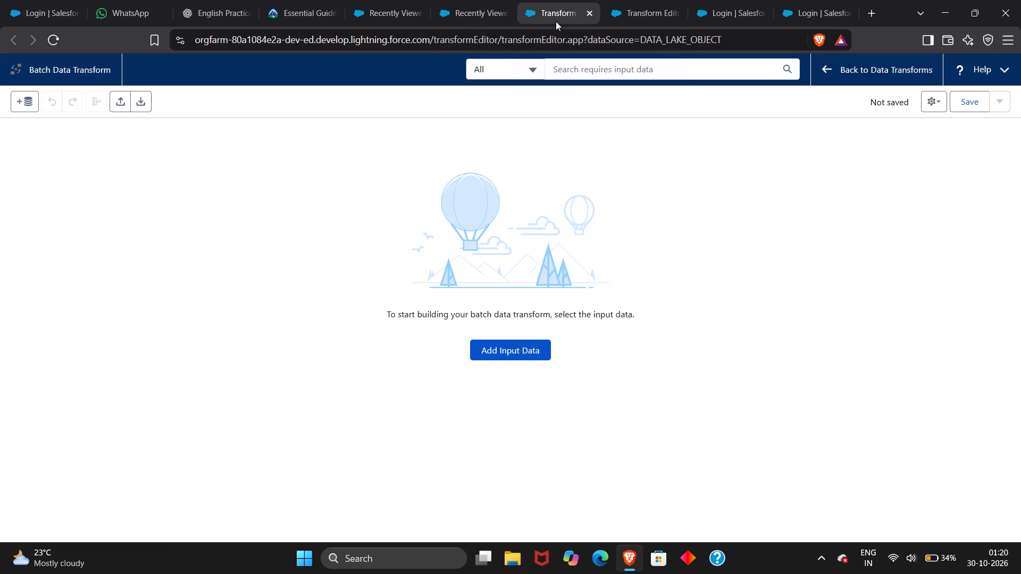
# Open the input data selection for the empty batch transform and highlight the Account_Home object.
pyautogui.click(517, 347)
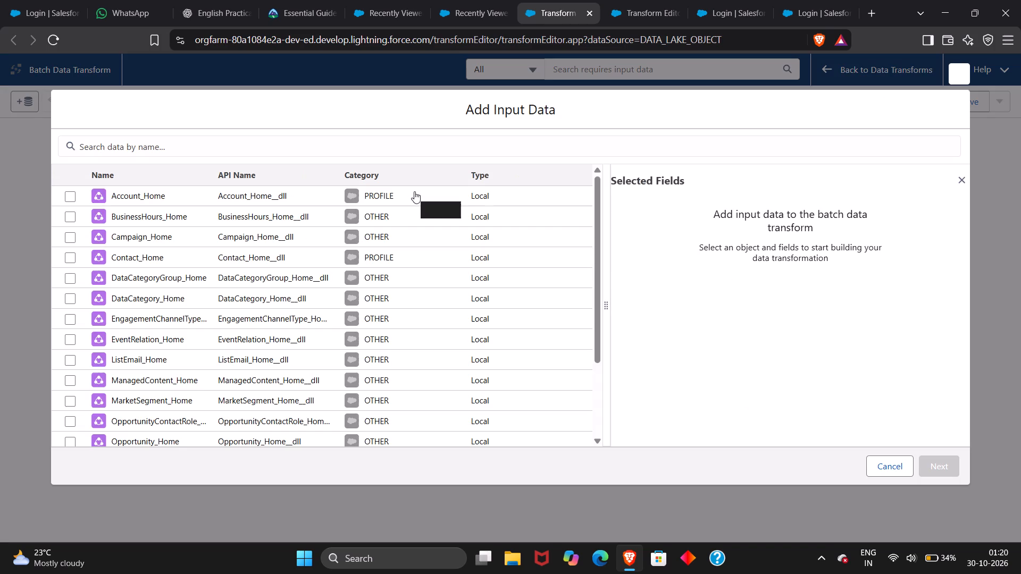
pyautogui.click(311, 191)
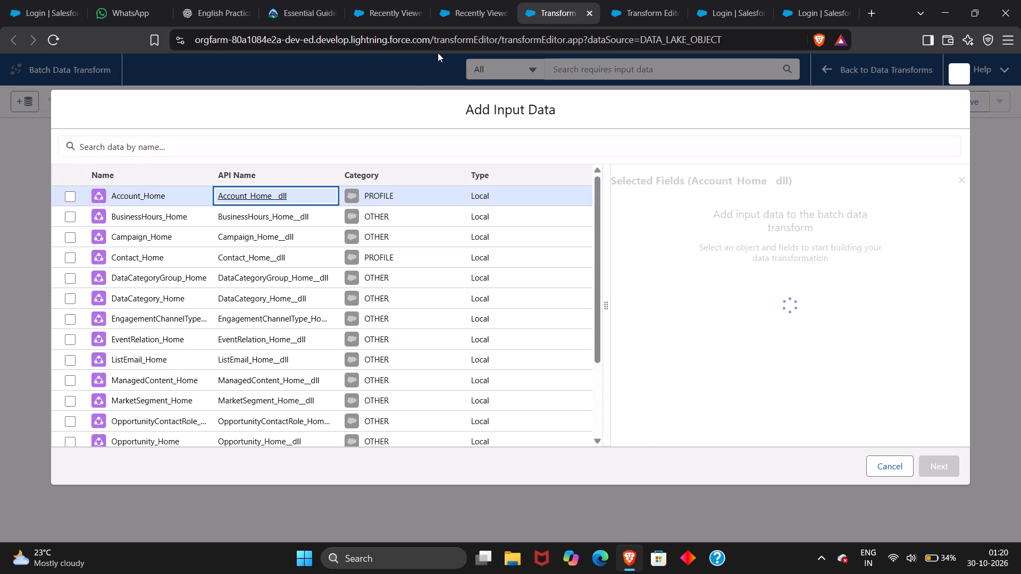
# Go back through the Data Transforms page's browsing history to the earlier list views and transform editor, looking for the built transform.
pyautogui.click(476, 2)
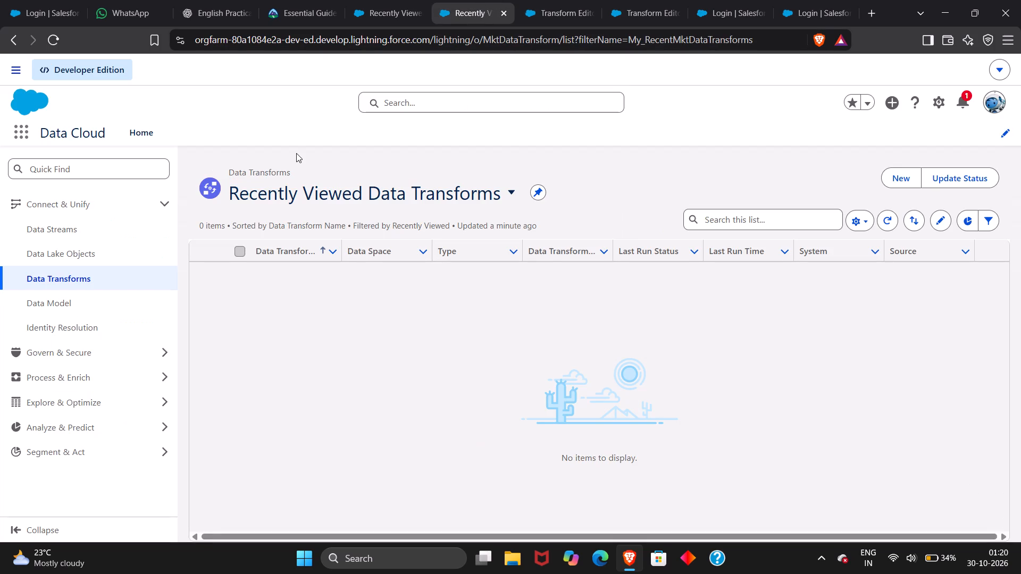
pyautogui.hscroll(1, 296, 153)
pyautogui.hscroll(-1, 296, 153)
pyautogui.hscroll(16, 296, 153)
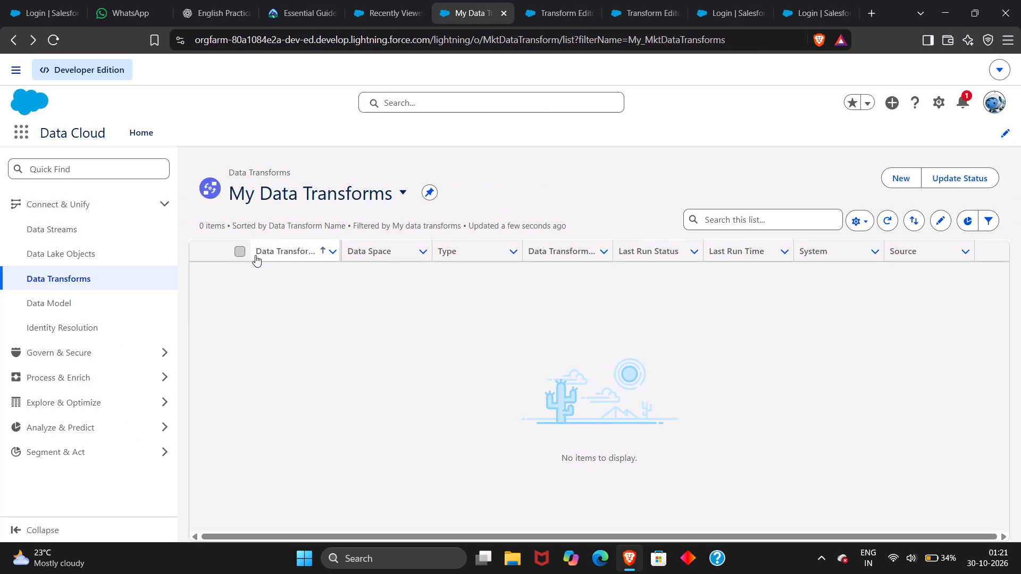
pyautogui.hscroll(9, 255, 255)
pyautogui.hscroll(10, 194, 303)
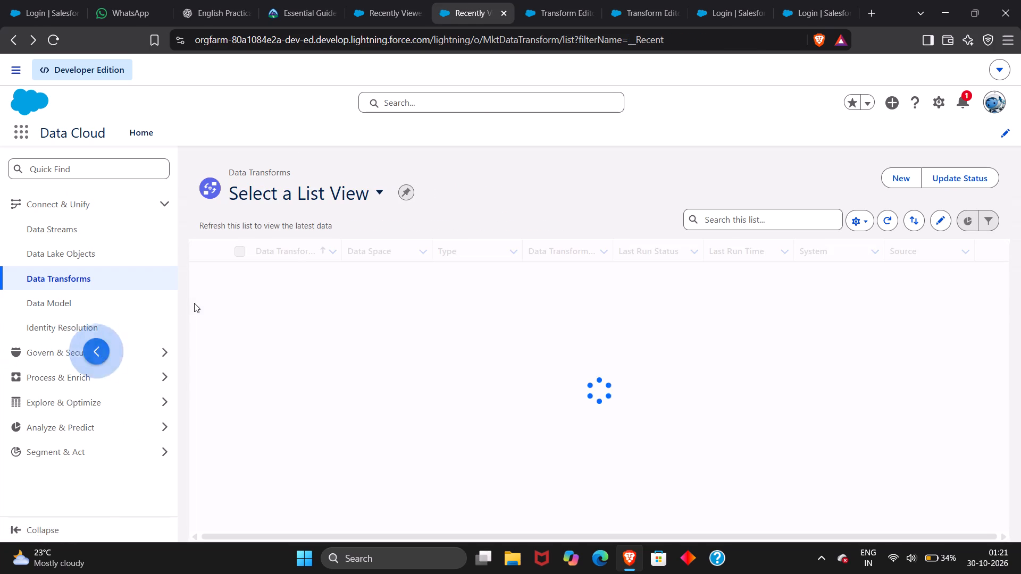
pyautogui.hscroll(13, 380, 296)
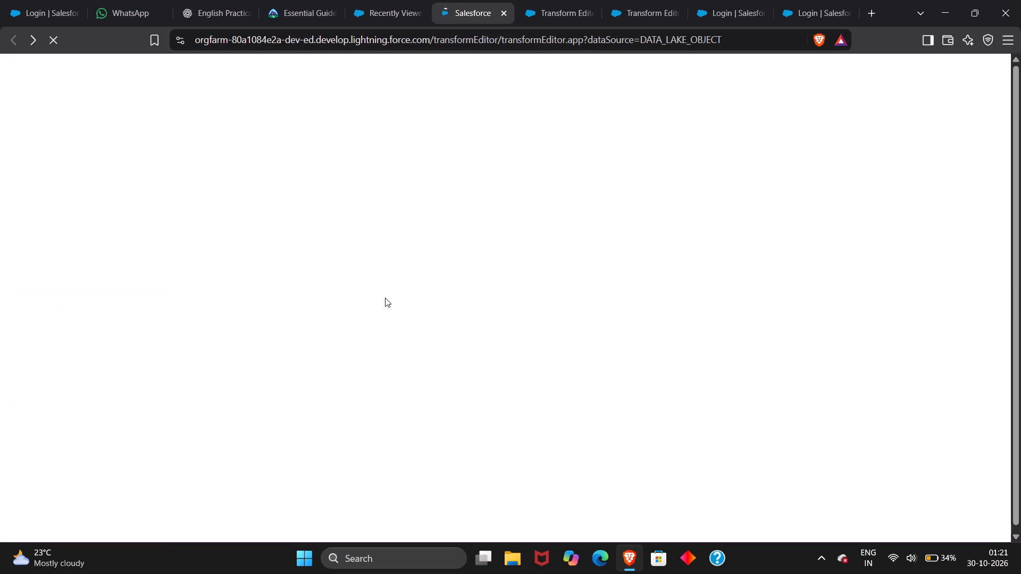
pyautogui.hscroll(6, 482, 324)
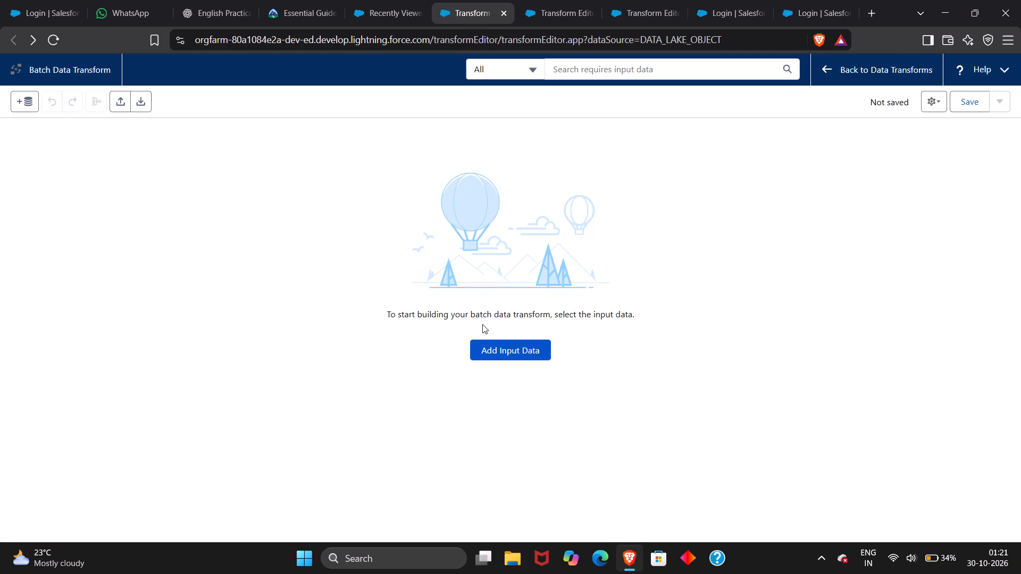
pyautogui.hscroll(12, 482, 324)
pyautogui.hscroll(6, 379, 264)
pyautogui.hscroll(20, 246, 259)
pyautogui.hscroll(11, 246, 259)
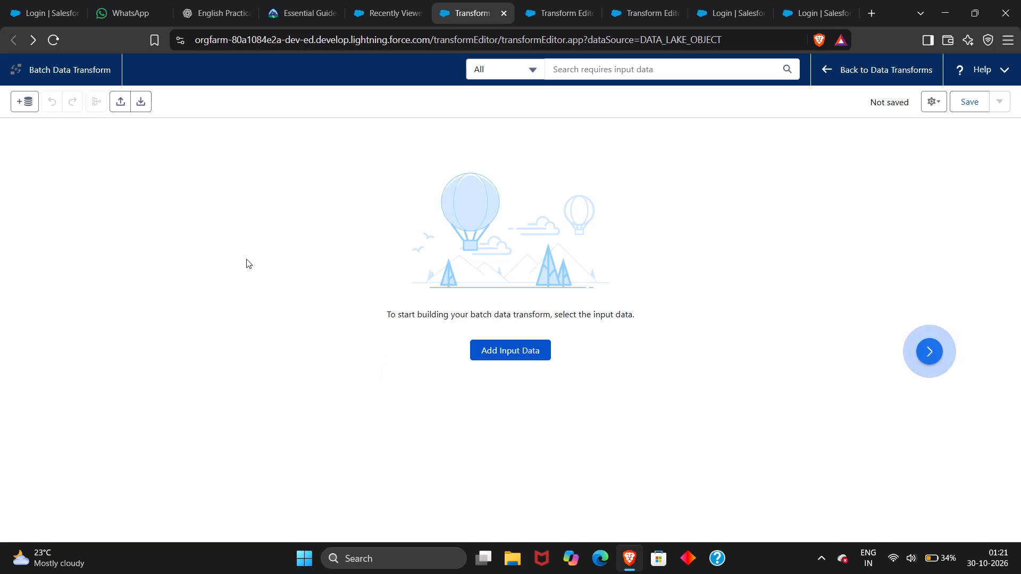
pyautogui.hscroll(14, 246, 259)
pyautogui.hscroll(13, 246, 259)
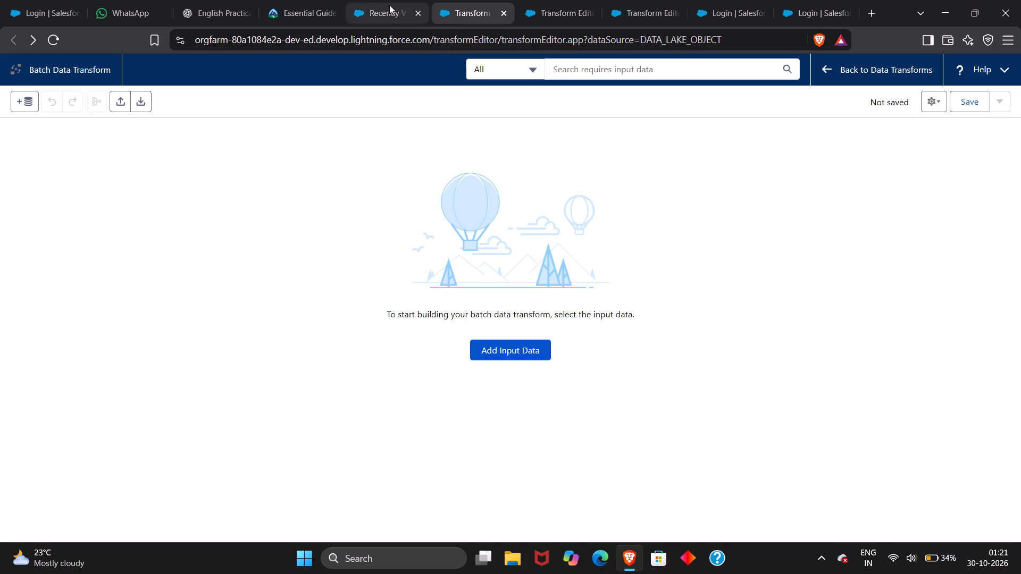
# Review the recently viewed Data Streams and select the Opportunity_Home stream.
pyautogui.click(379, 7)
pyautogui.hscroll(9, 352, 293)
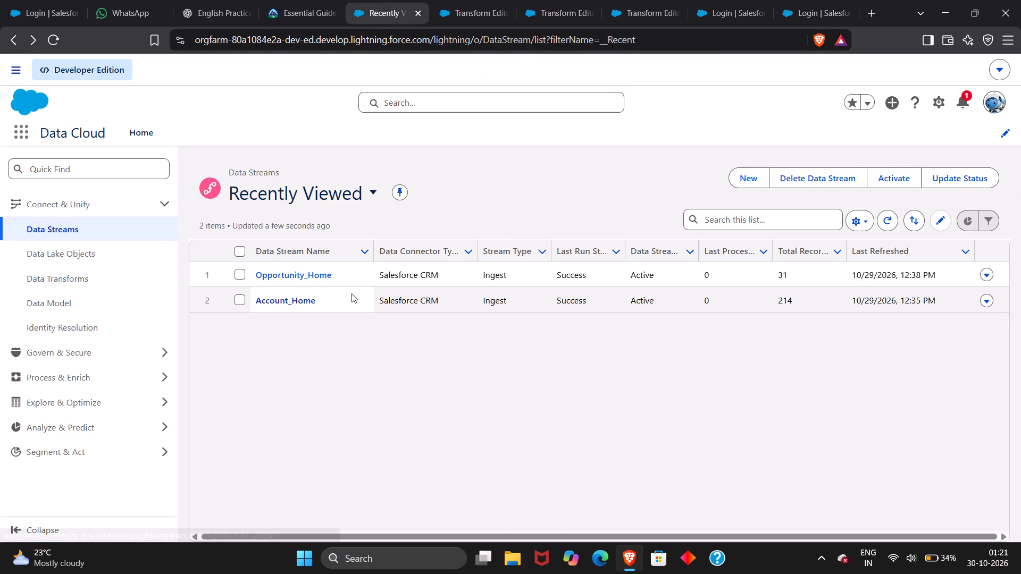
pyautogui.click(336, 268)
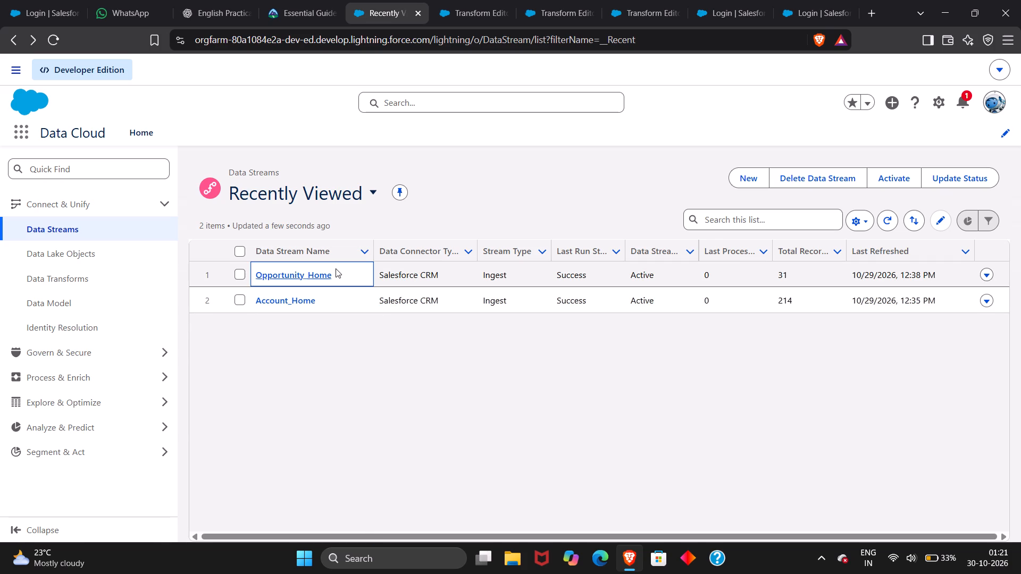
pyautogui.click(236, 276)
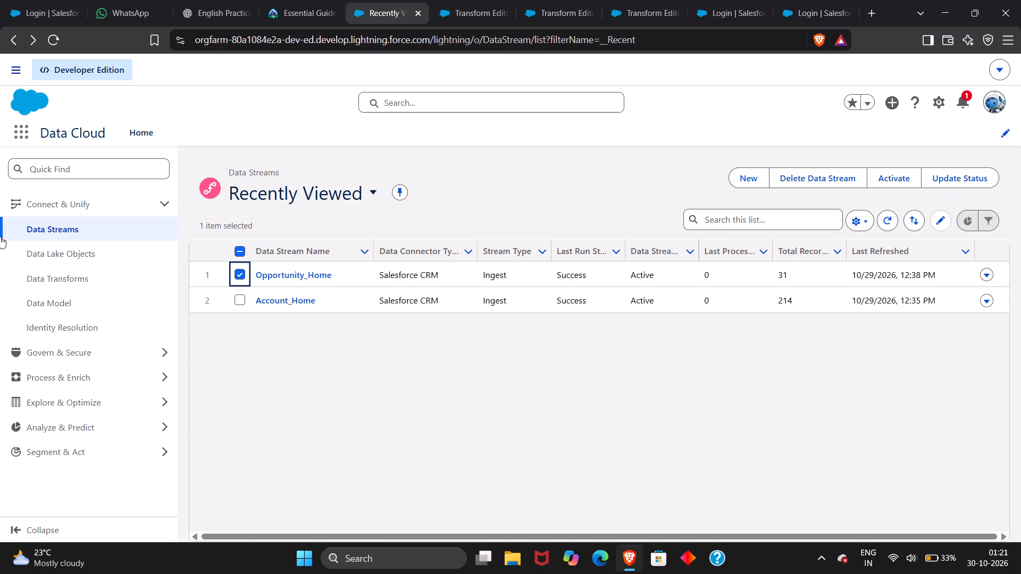
# Go to the recently viewed Data Transforms list and start a search within it.
pyautogui.click(61, 273)
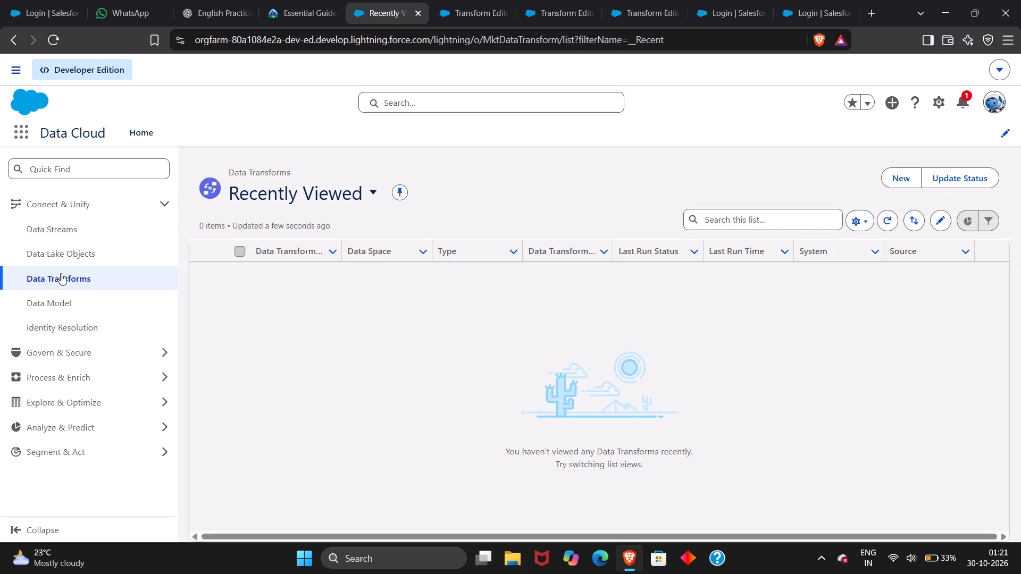
pyautogui.click(774, 216)
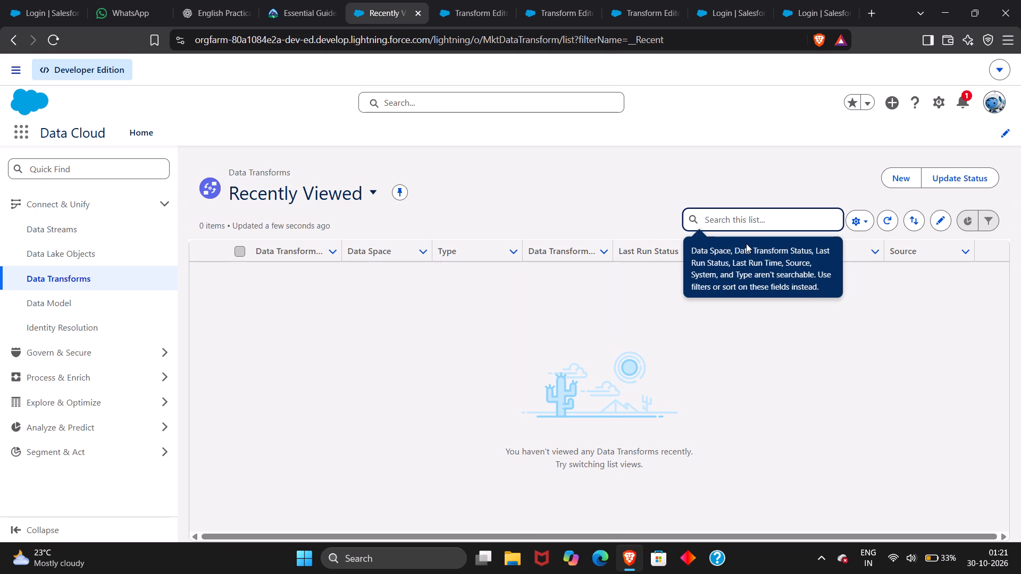
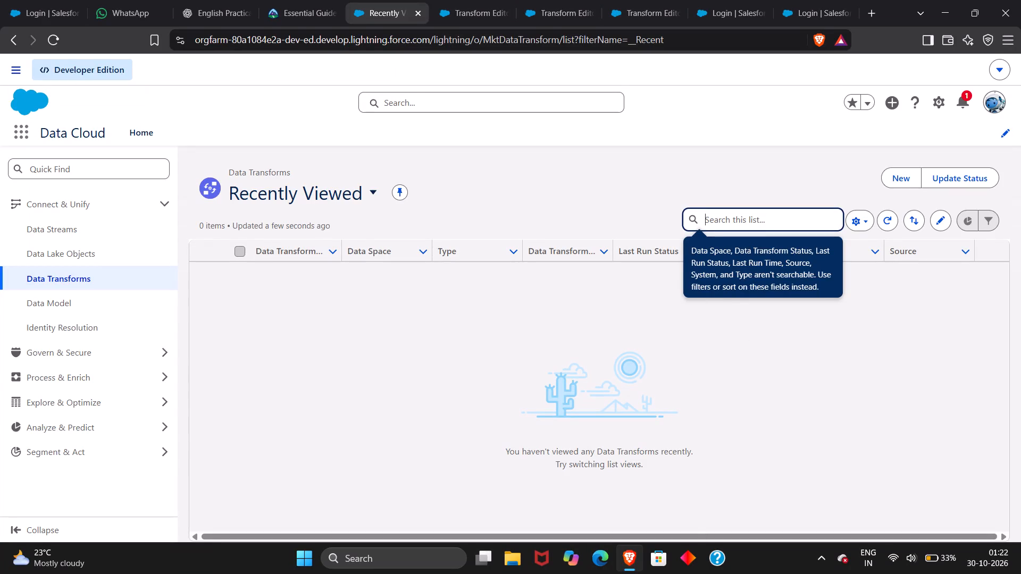
# Open the My Data Transforms list view through the global search to look for the built transform.
pyautogui.click(749, 350)
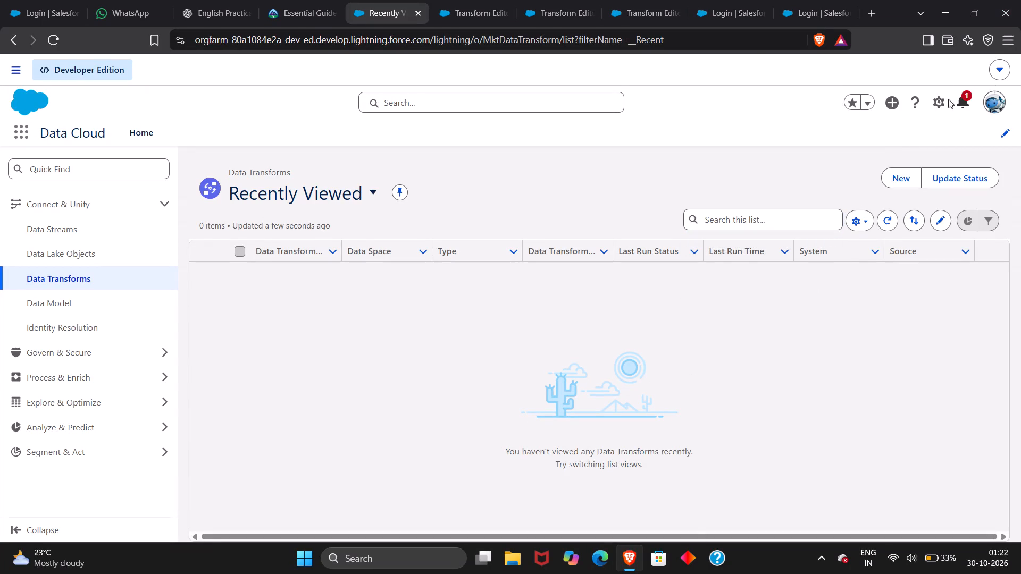
pyautogui.click(570, 98)
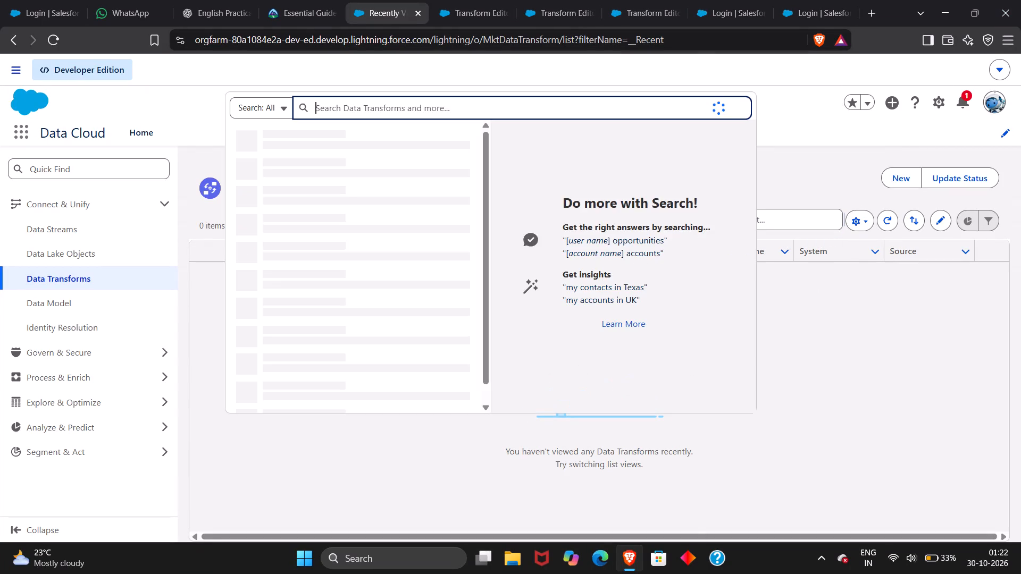
pyautogui.click(376, 122)
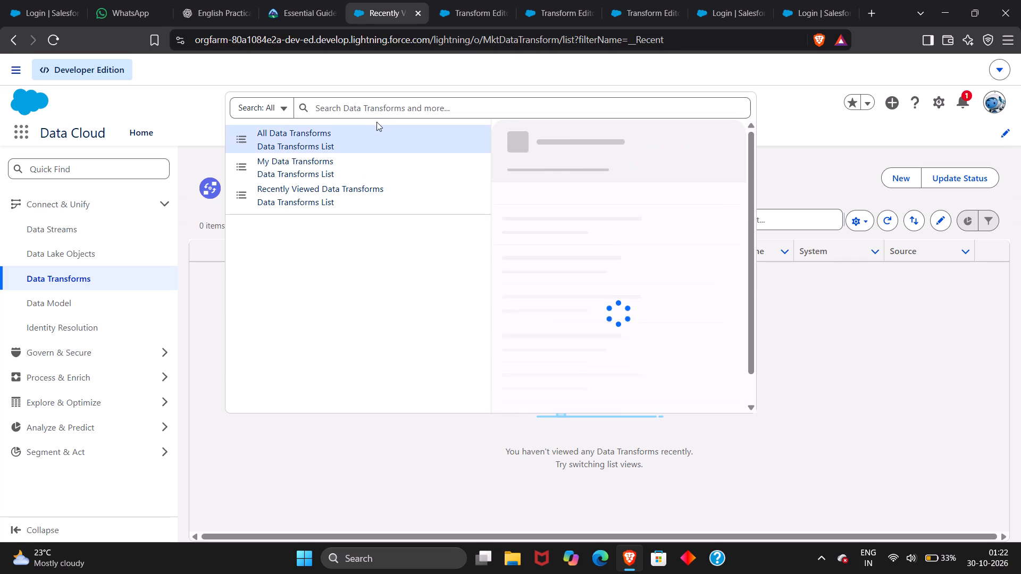
pyautogui.click(345, 162)
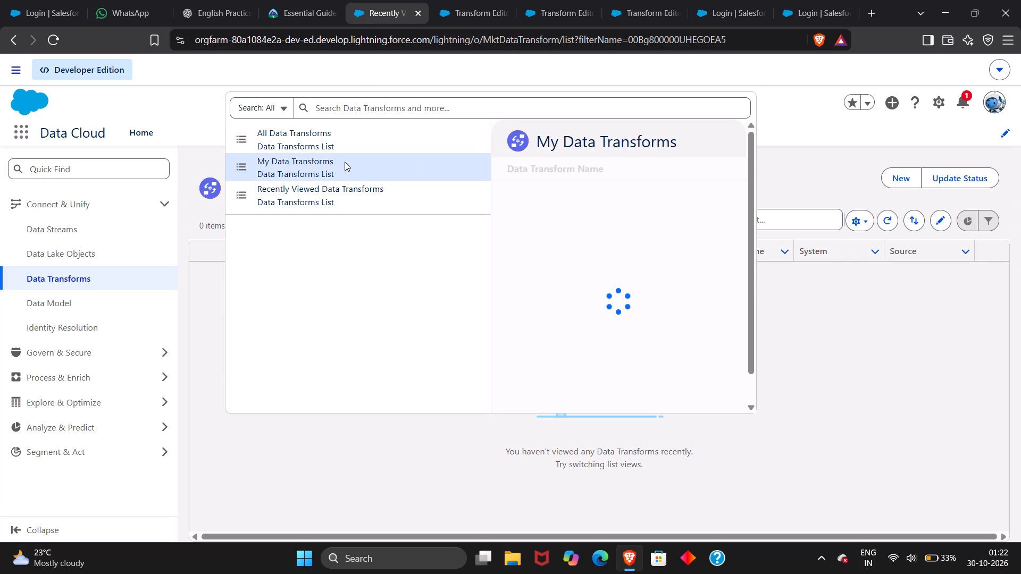
pyautogui.click(356, 192)
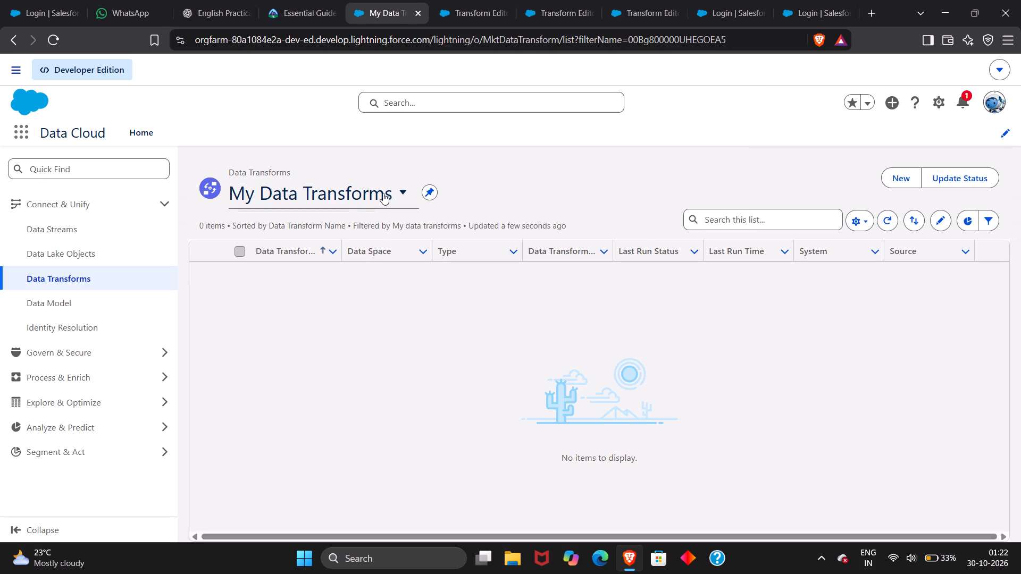
pyautogui.click(401, 187)
# Pin the My Data Transforms list view.
pyautogui.click(424, 188)
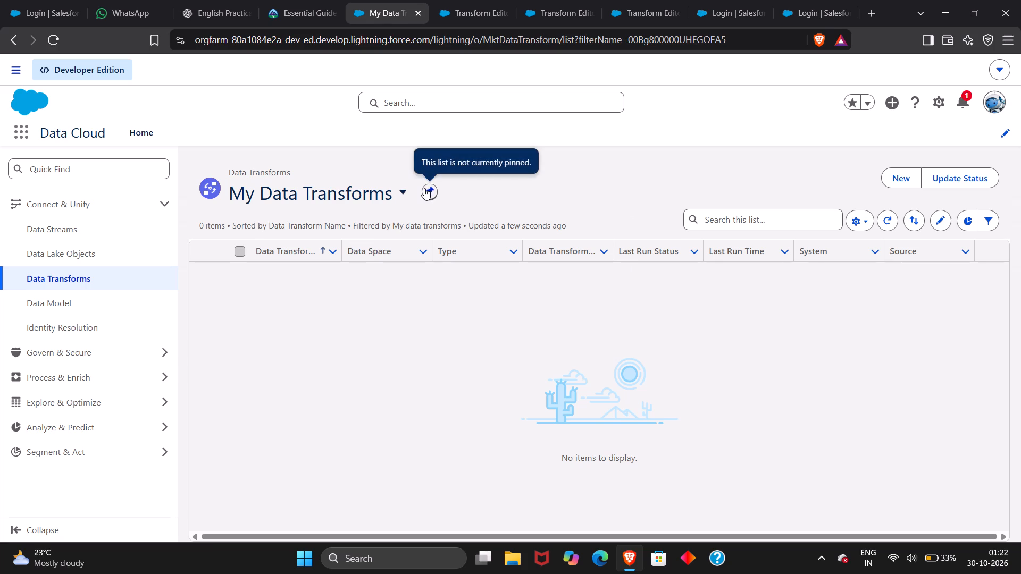
pyautogui.click(424, 188)
# Switch to the Recently Viewed Data Transforms list view to look for the built transform.
pyautogui.click(411, 189)
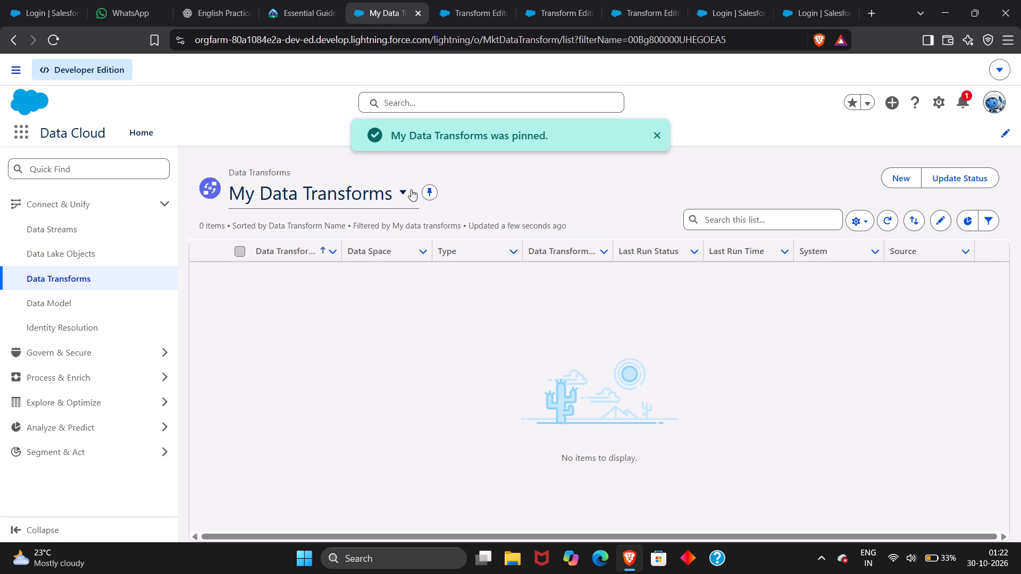
pyautogui.click(392, 338)
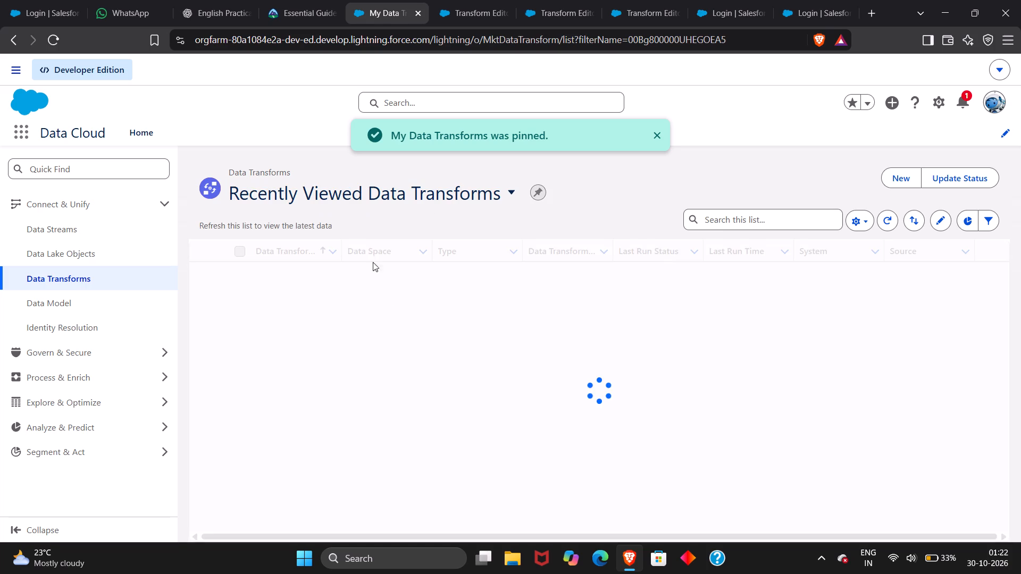
pyautogui.click(381, 196)
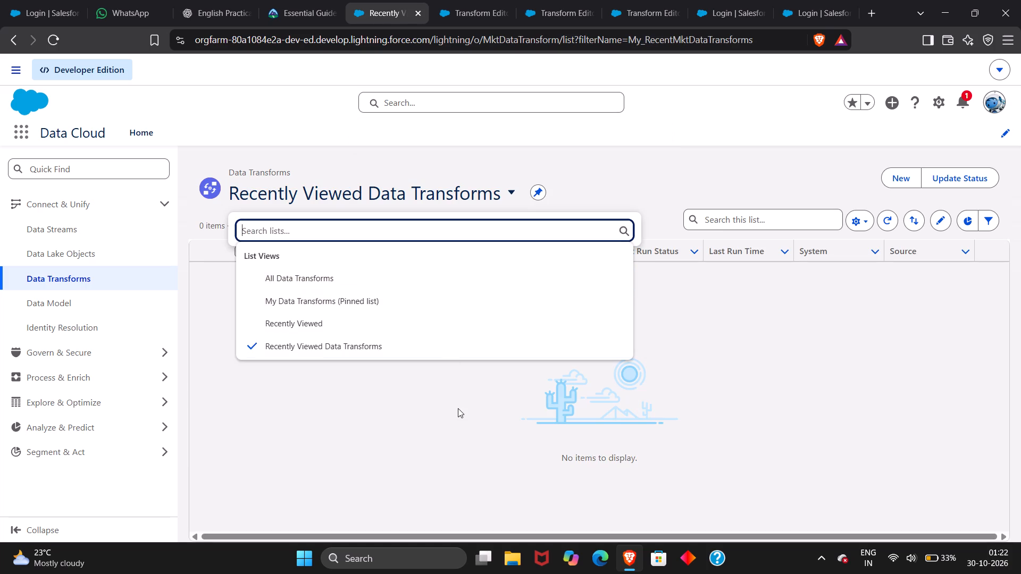
pyautogui.click(458, 408)
pyautogui.click(604, 458)
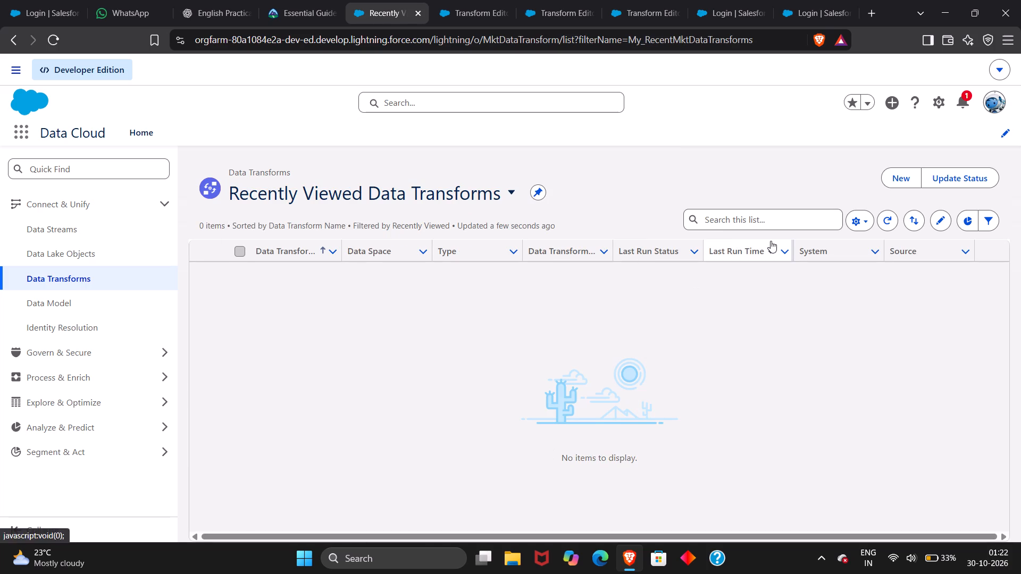
# Search the Recently Viewed Data Transforms list for "opp", clear the search and display the available list views.
pyautogui.click(740, 212)
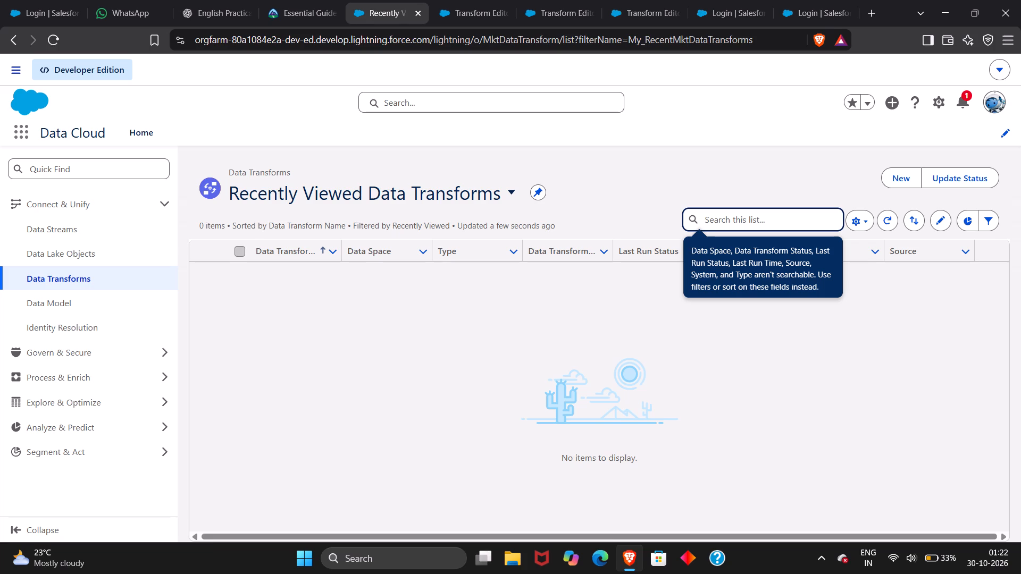
pyautogui.write('opp')
pyautogui.press('Return')
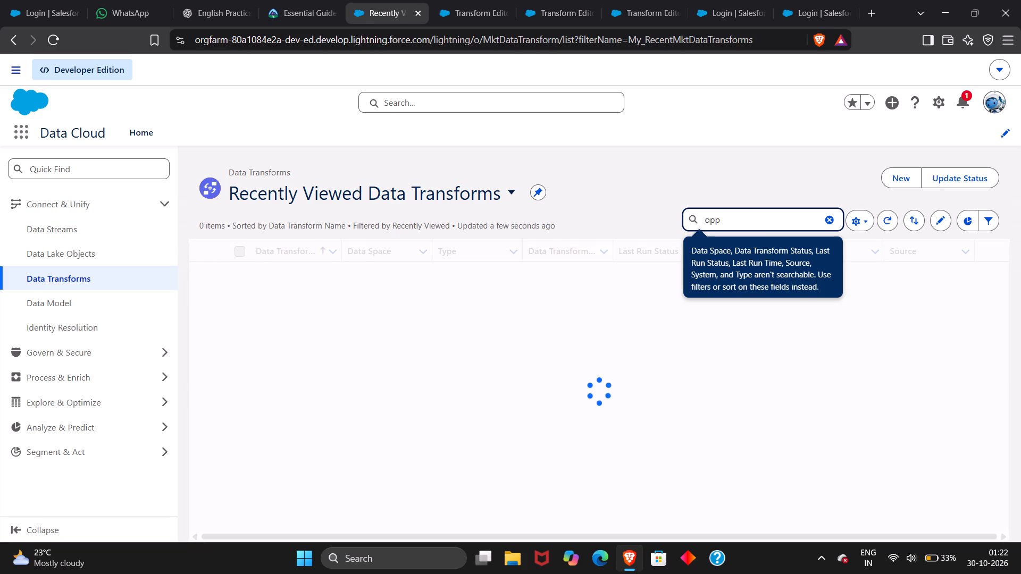
pyautogui.press('BackSpace')
pyautogui.press('BackSpace')
pyautogui.press('BackSpace')
pyautogui.press('BackSpace')
pyautogui.press('BackSpace')
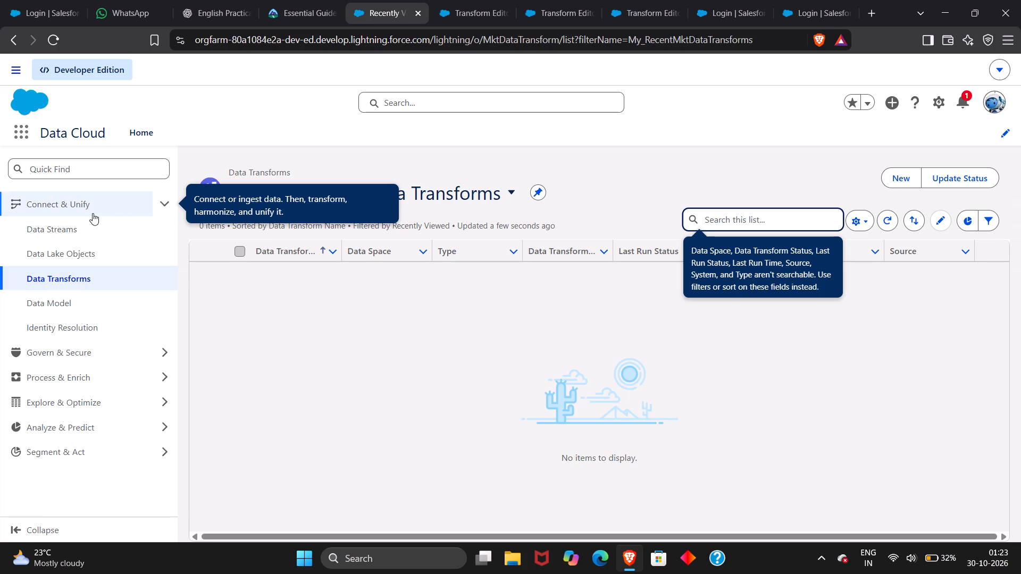
pyautogui.click(397, 193)
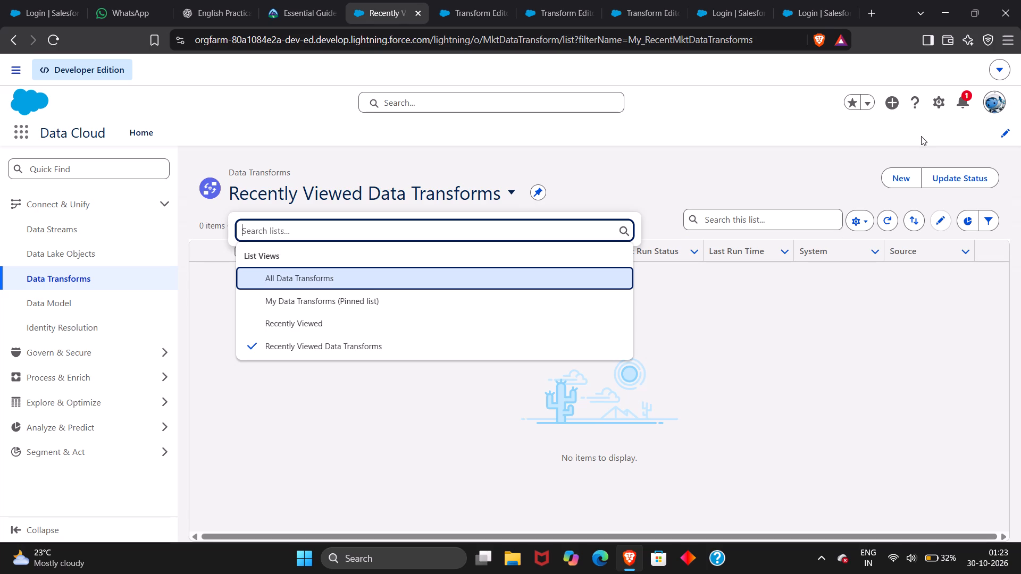
# Create a new batch data transform based on Data Lake Objects.
pyautogui.click(907, 183)
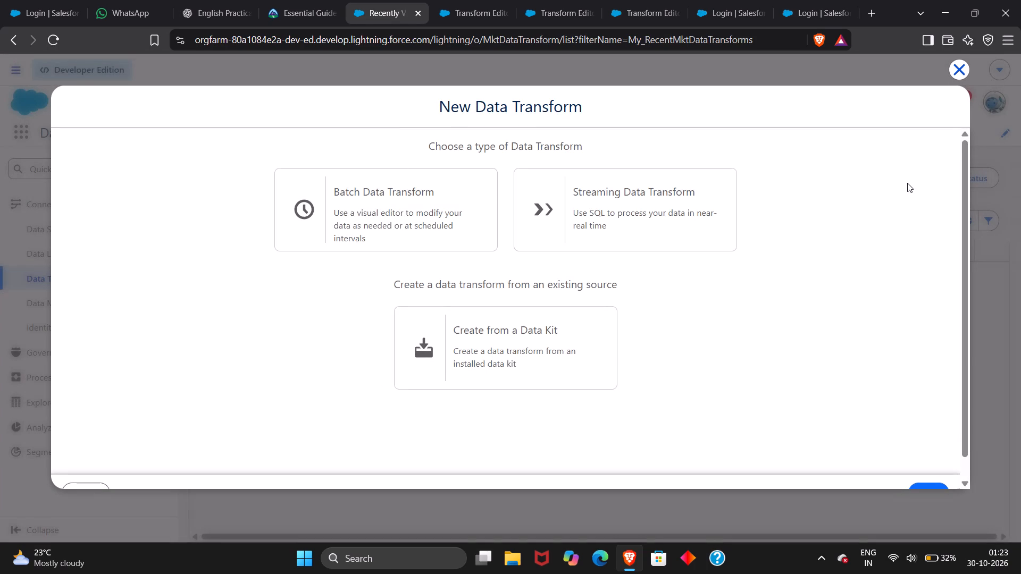
pyautogui.click(493, 185)
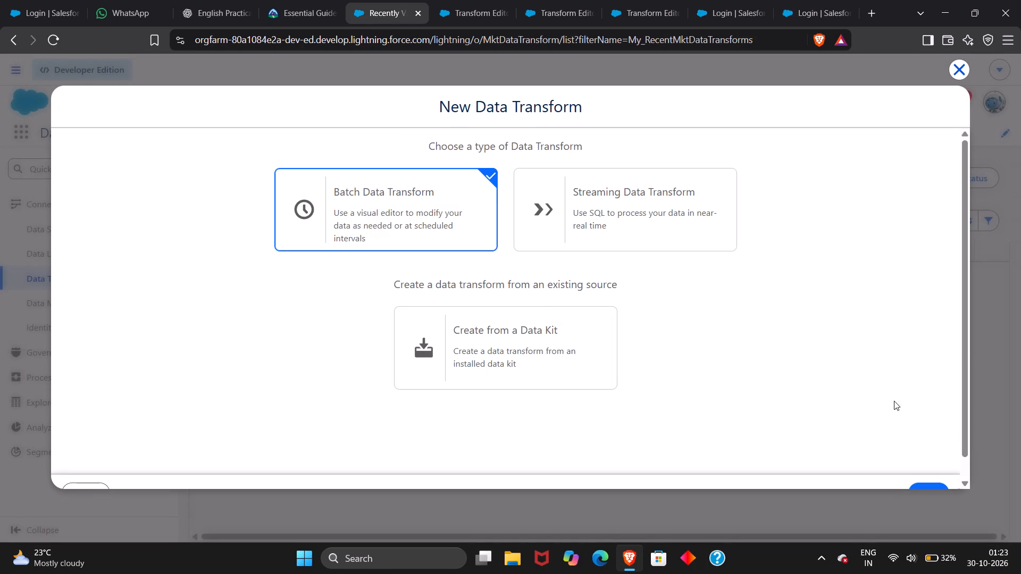
pyautogui.moveTo(934, 489); pyautogui.dragTo(930, 482)
pyautogui.click(930, 482)
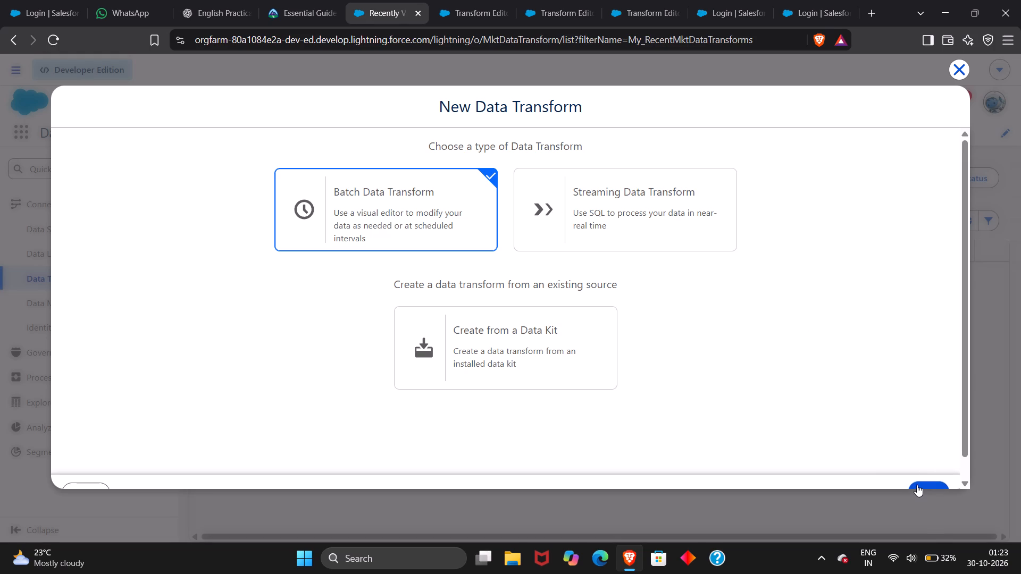
pyautogui.click(917, 485)
pyautogui.click(562, 196)
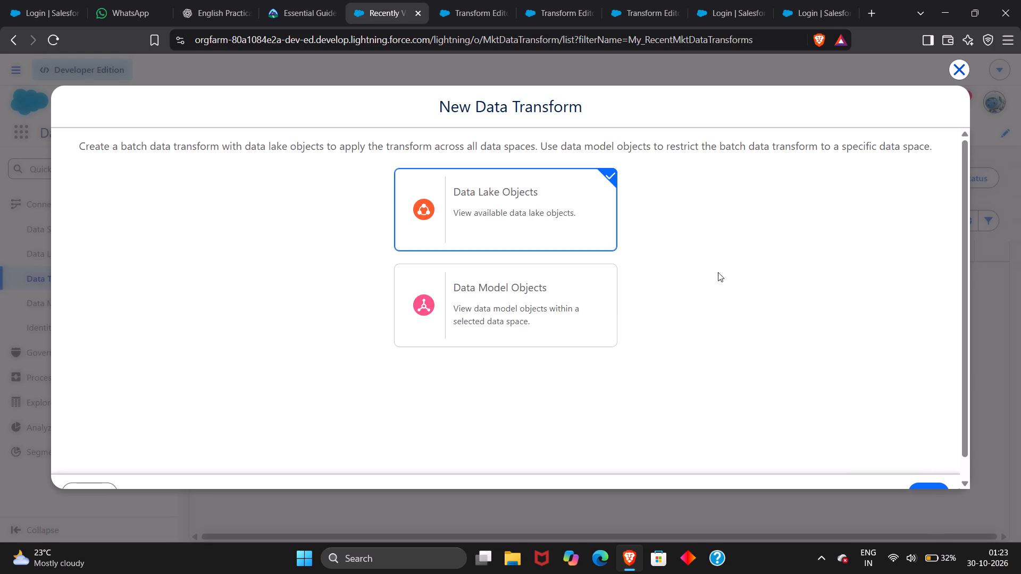
pyautogui.click(935, 486)
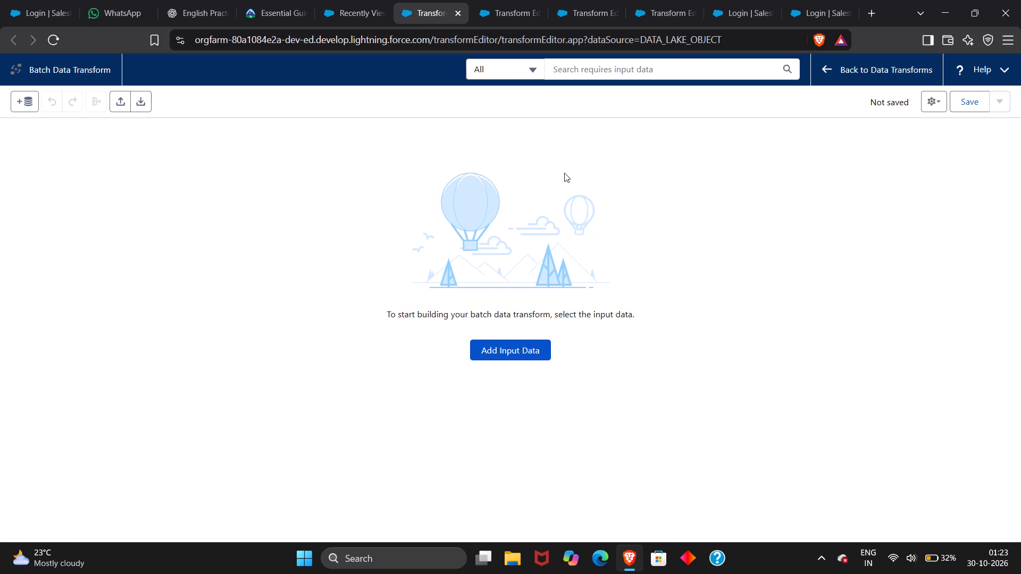
# Search the input data for "Opp" and add Opportunity_Home to the batch transform with its preselected fields.
pyautogui.click(533, 174)
pyautogui.click(529, 354)
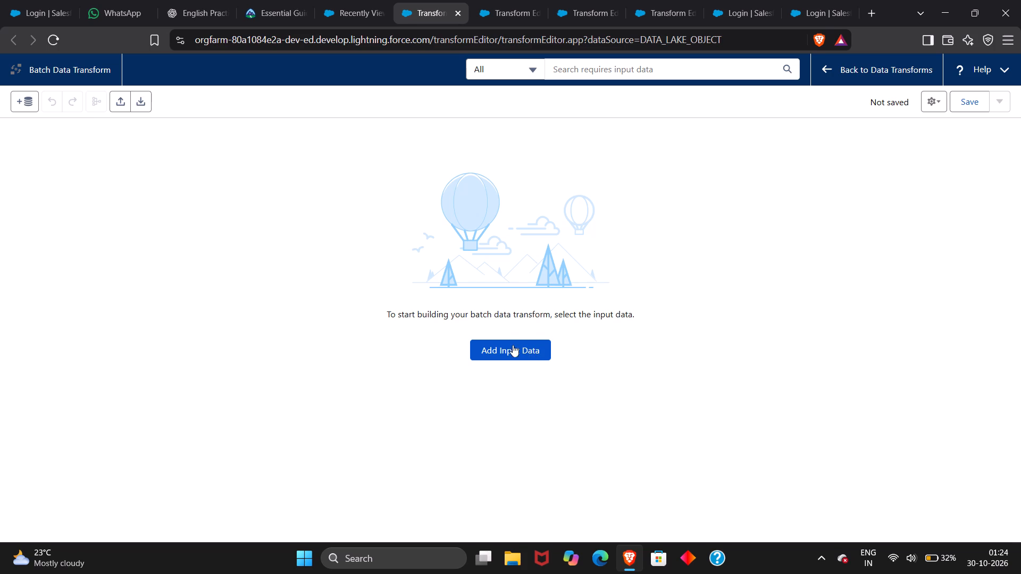
pyautogui.click(508, 351)
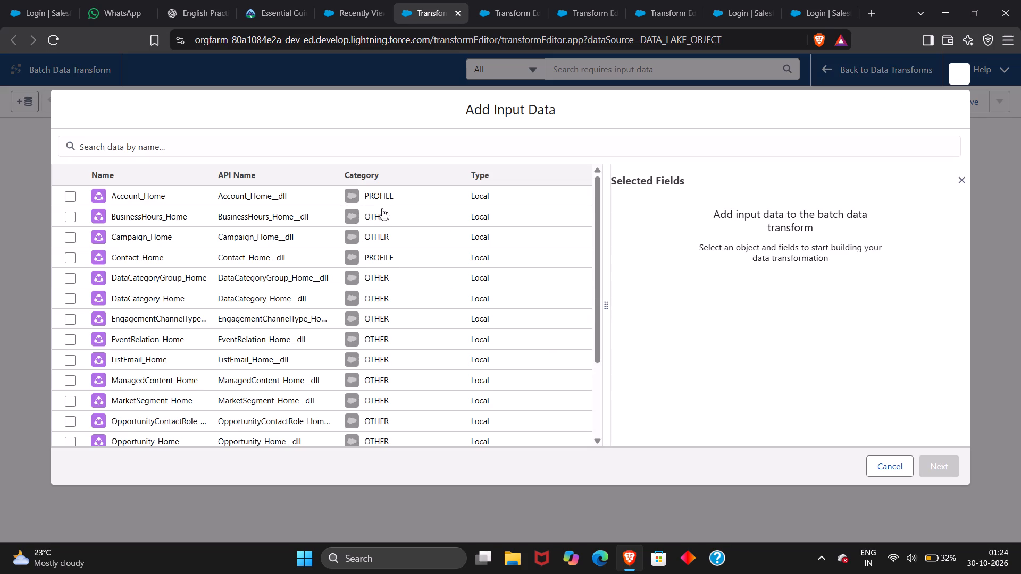
pyautogui.click(477, 150)
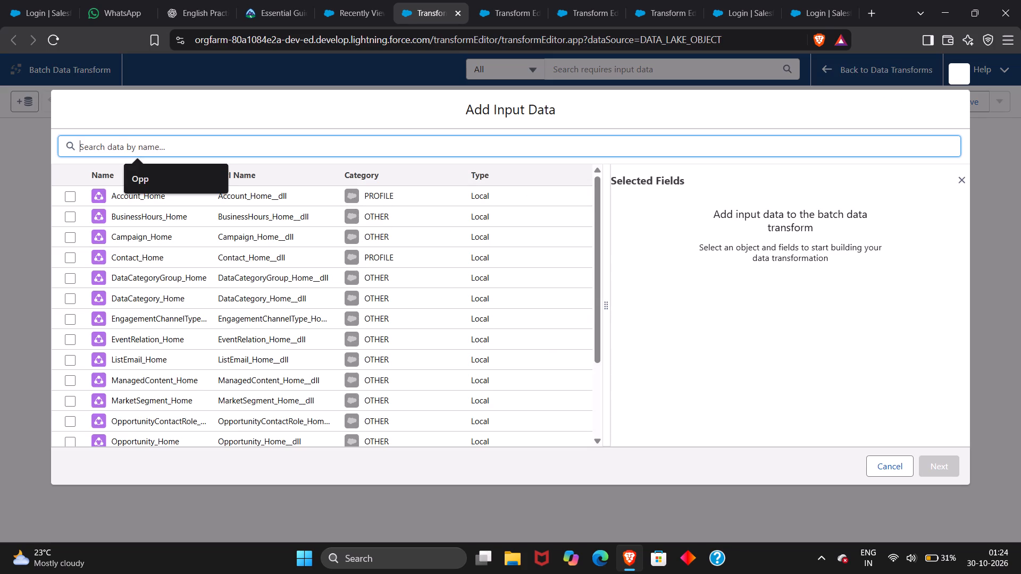
pyautogui.click(151, 180)
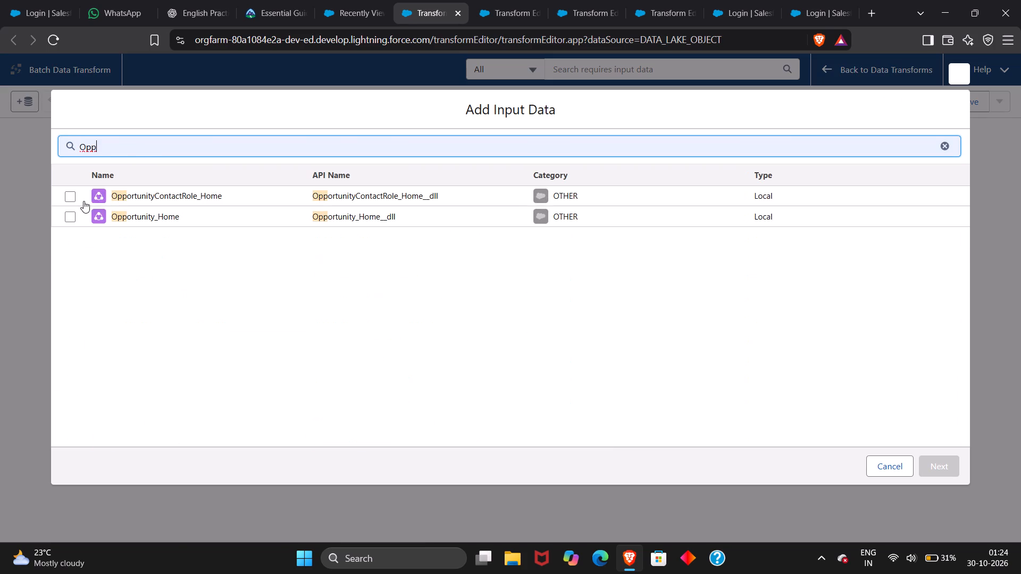
pyautogui.click(113, 218)
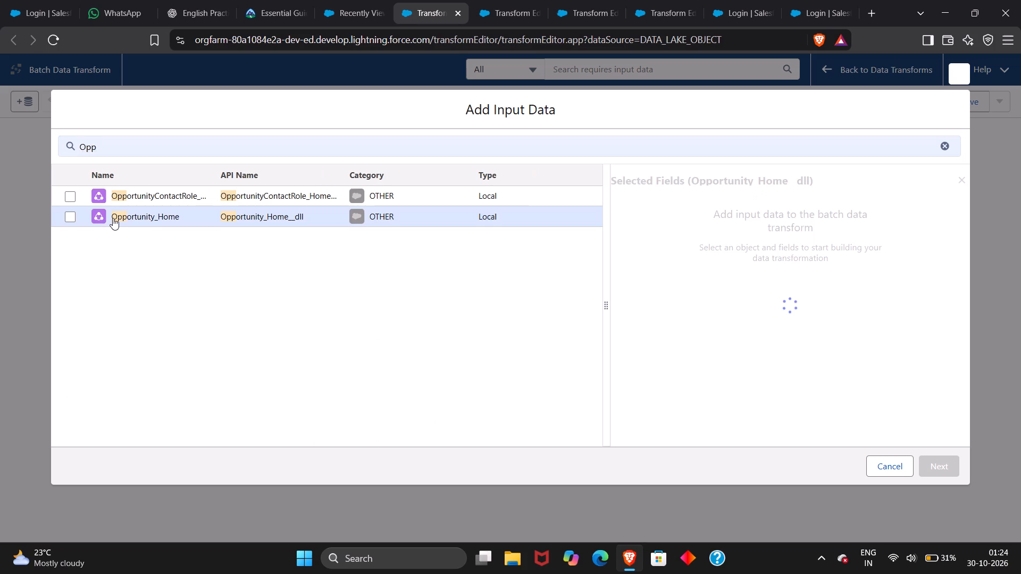
pyautogui.click(152, 220)
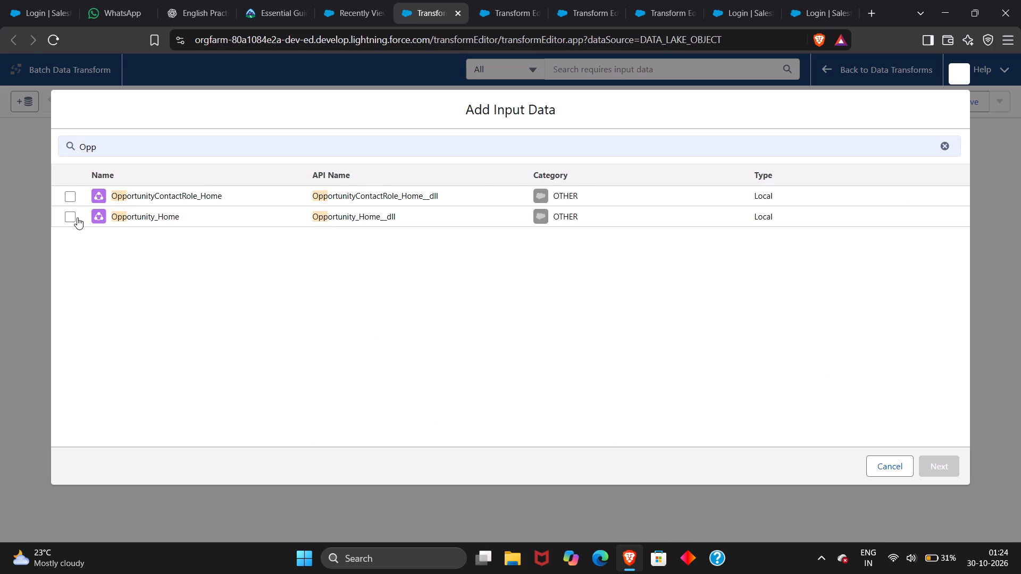
pyautogui.click(77, 217)
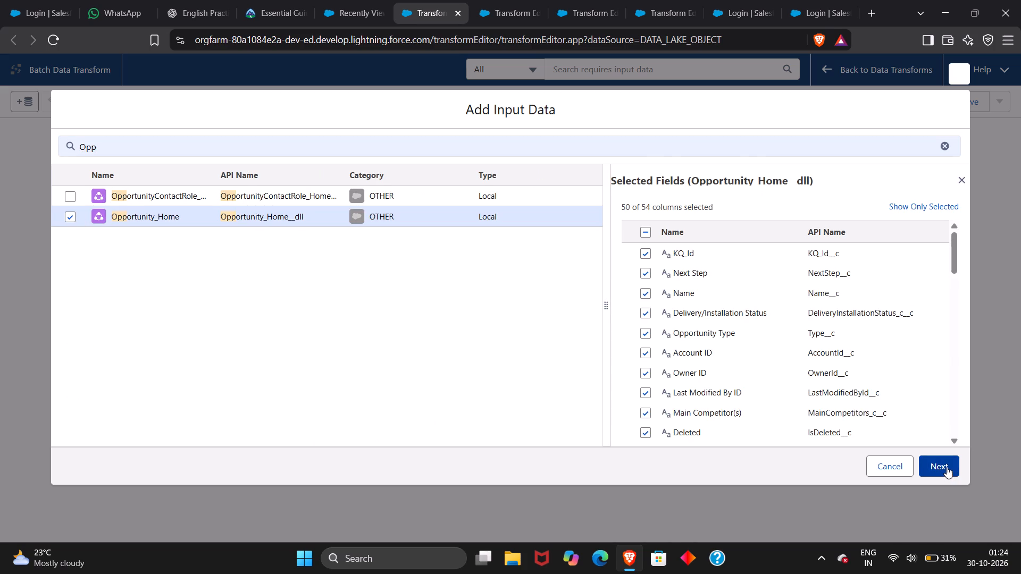
pyautogui.click(947, 467)
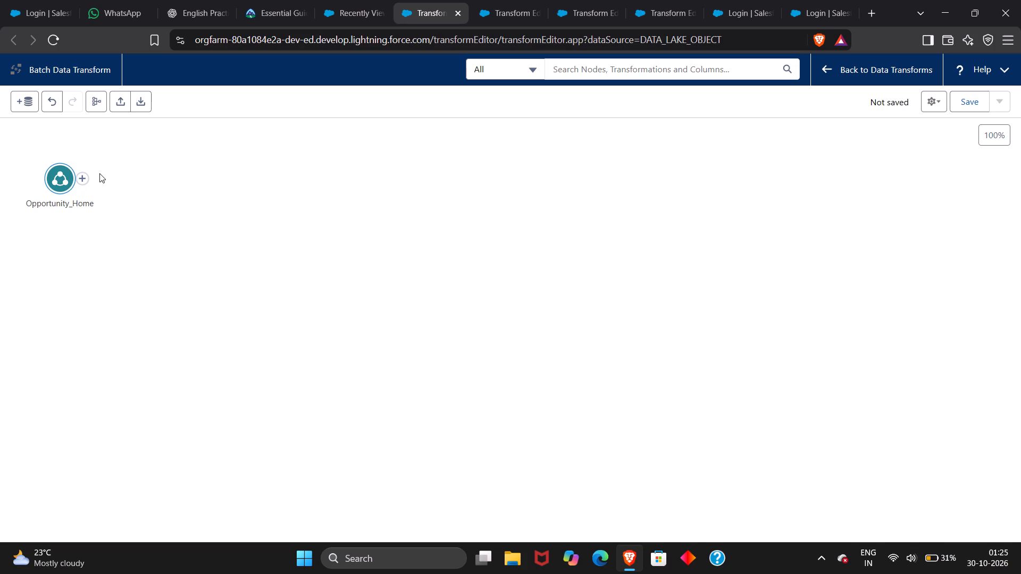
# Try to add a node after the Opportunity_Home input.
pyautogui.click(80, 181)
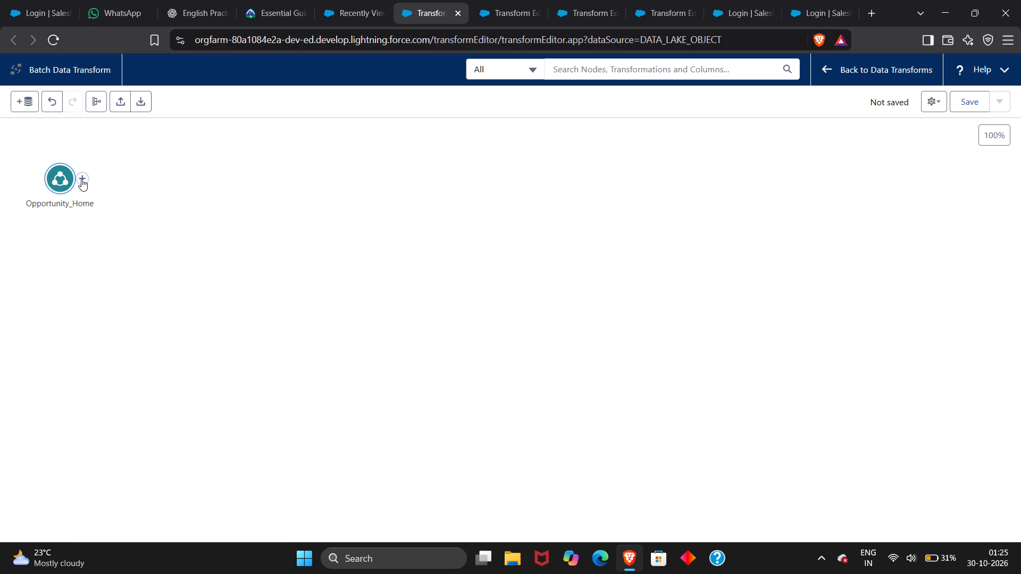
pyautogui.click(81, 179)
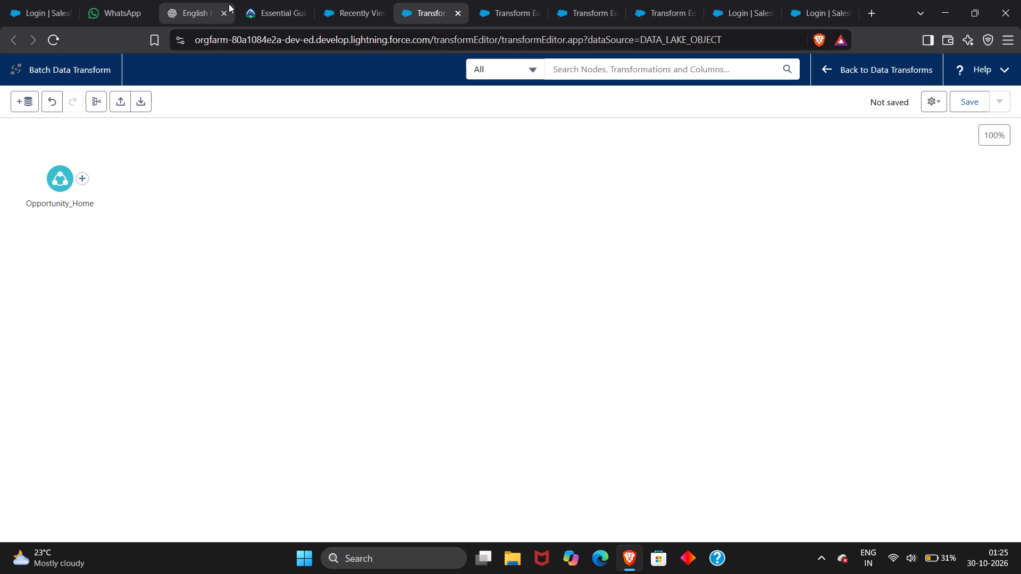
# Switch to the Trailhead module page and check the Batch Data Transforms challenge for its 500 points.
pyautogui.click(272, 0)
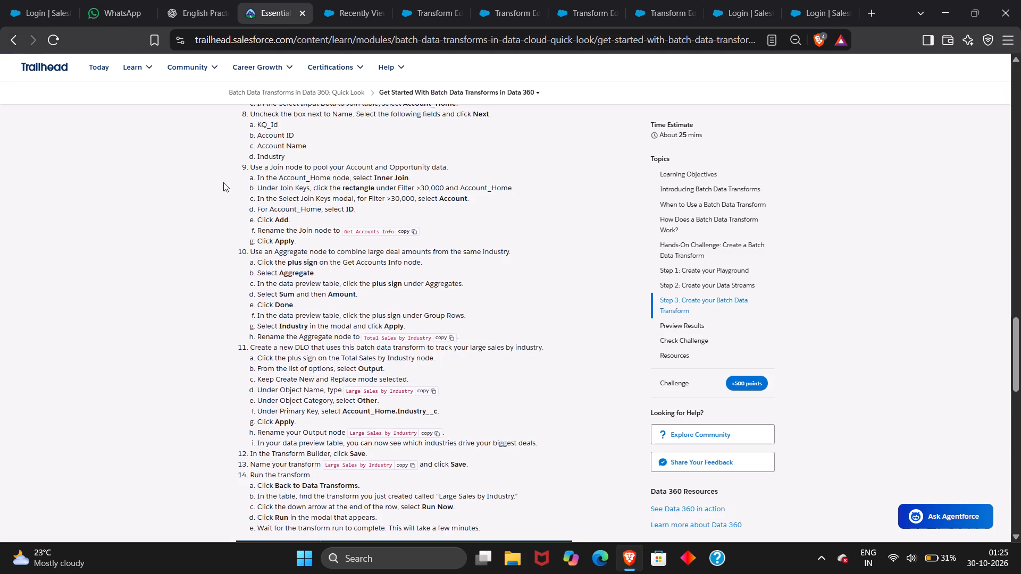
pyautogui.scroll(-6, 223, 182)
pyautogui.click(296, 279)
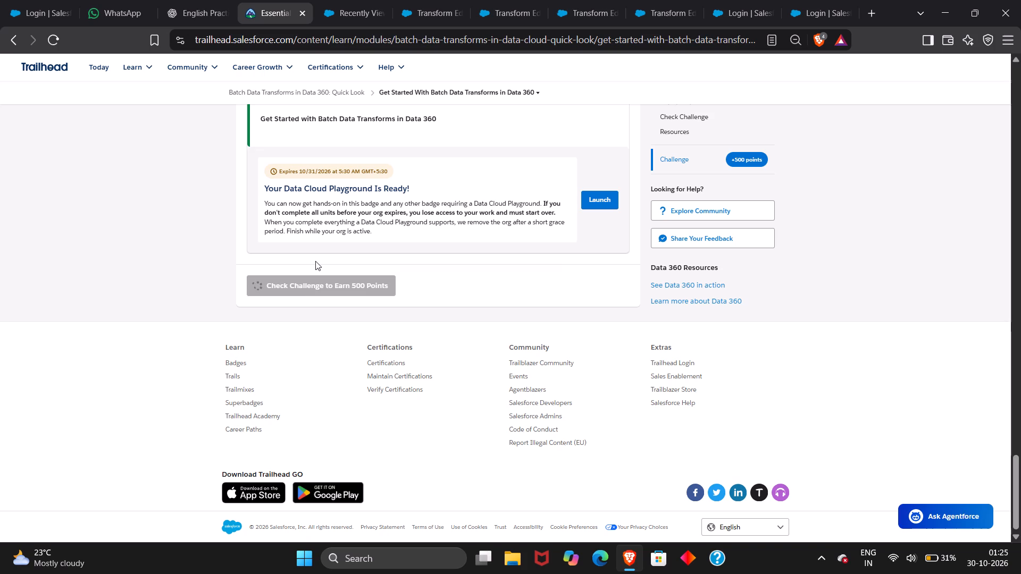
pyautogui.click(363, 298)
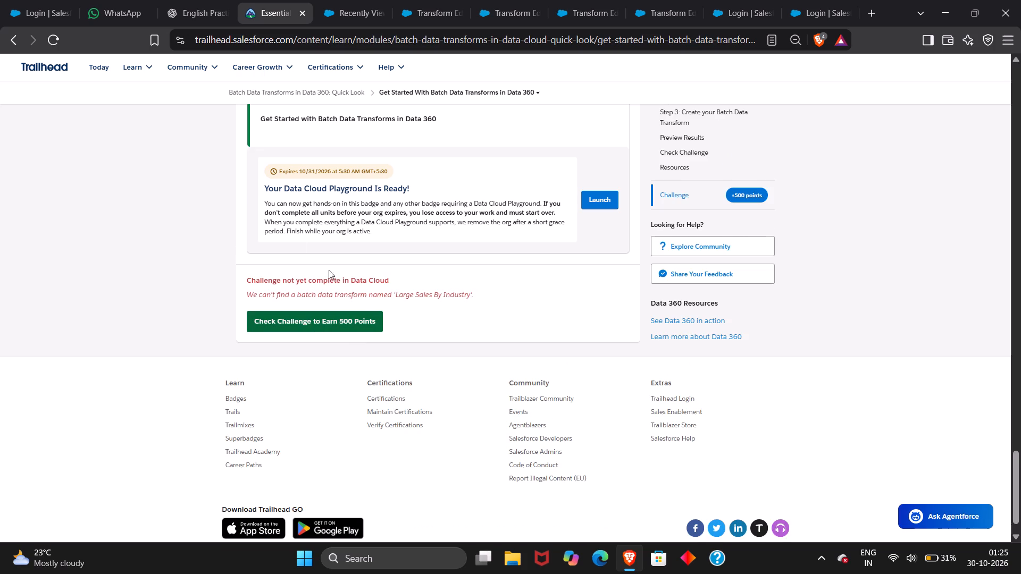
# Return to the Salesforce AI with Data Cloud Master trailmix and look through its modules and projects for their completion status.
pyautogui.click(15, 37)
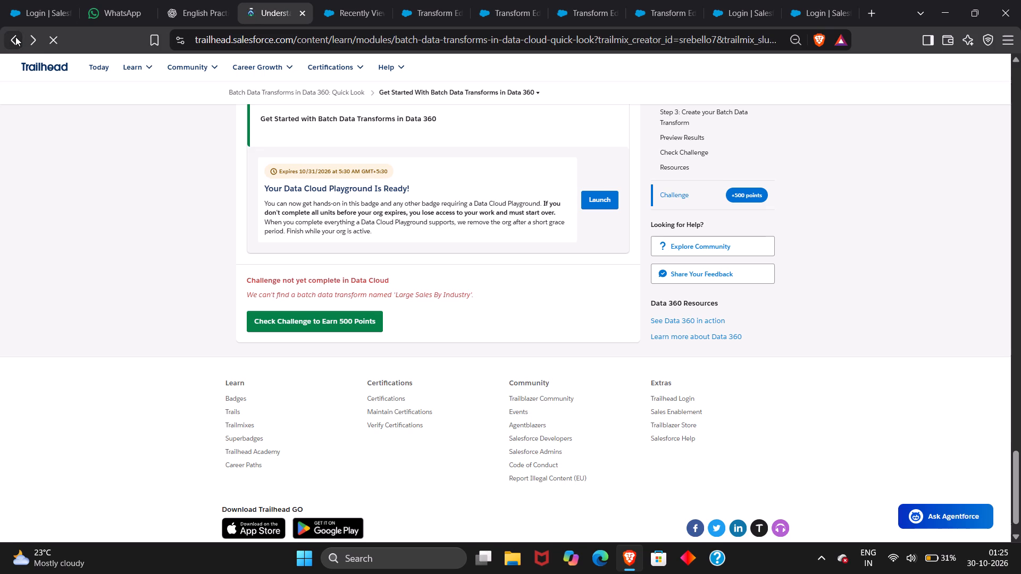
pyautogui.click(9, 39)
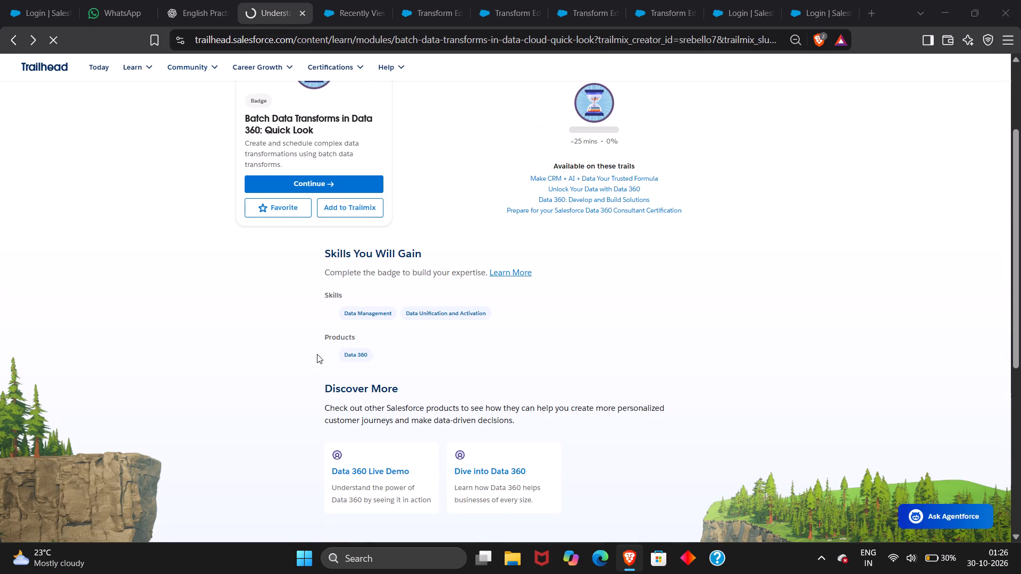
pyautogui.scroll(4, 317, 354)
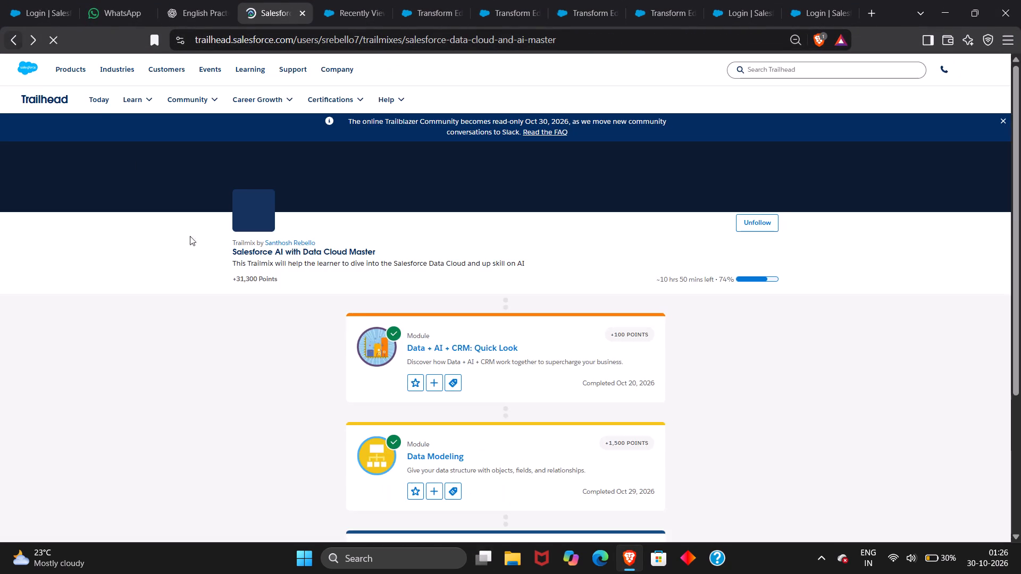
pyautogui.scroll(-8, 196, 252)
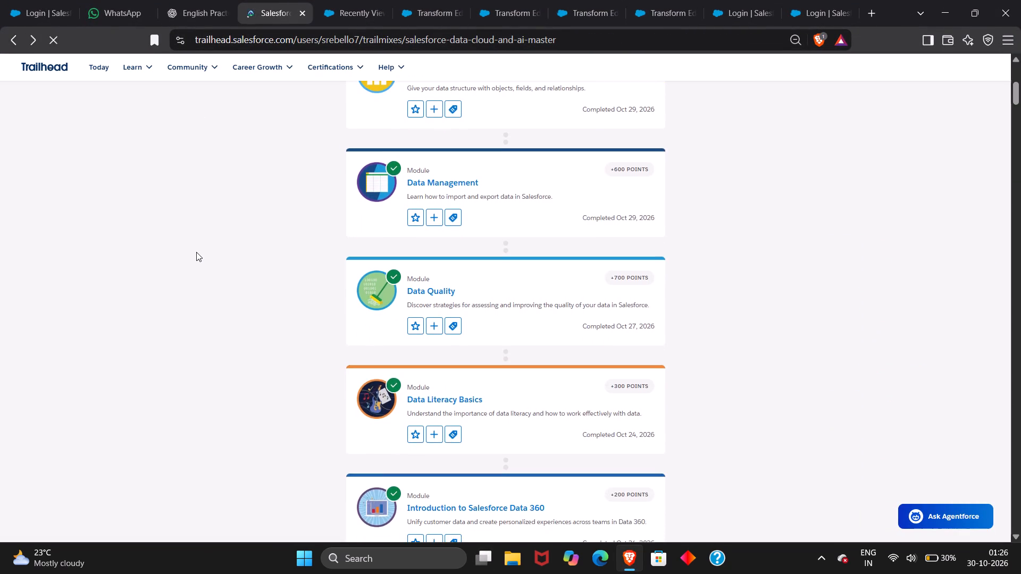
pyautogui.scroll(-7, 196, 252)
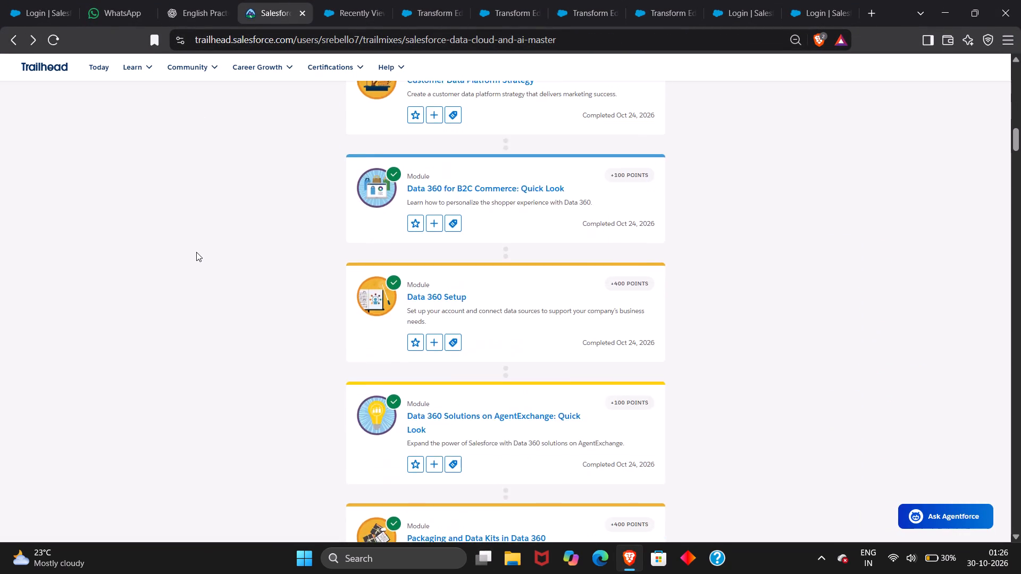
pyautogui.scroll(-7, 196, 252)
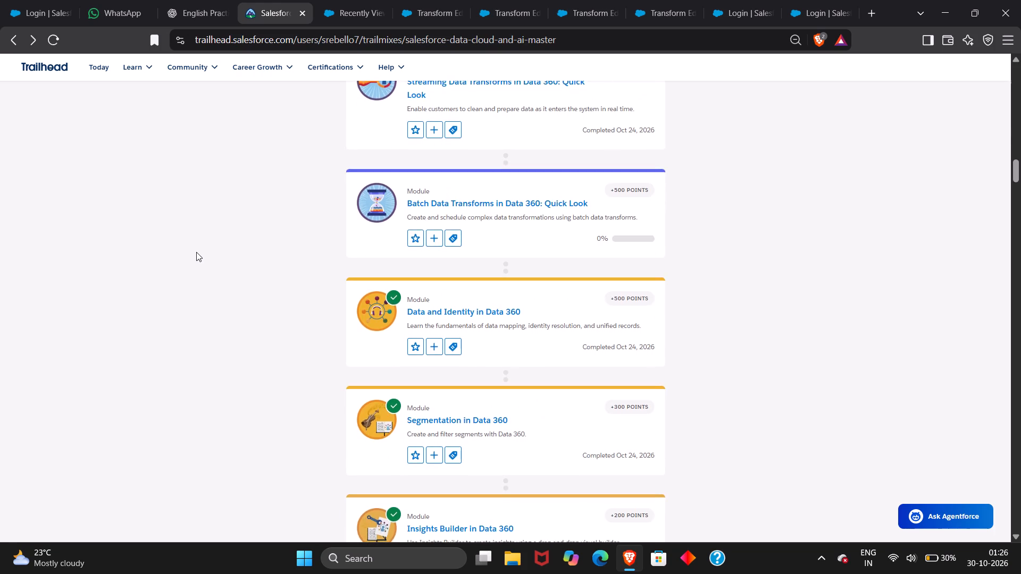
pyautogui.scroll(-2, 196, 252)
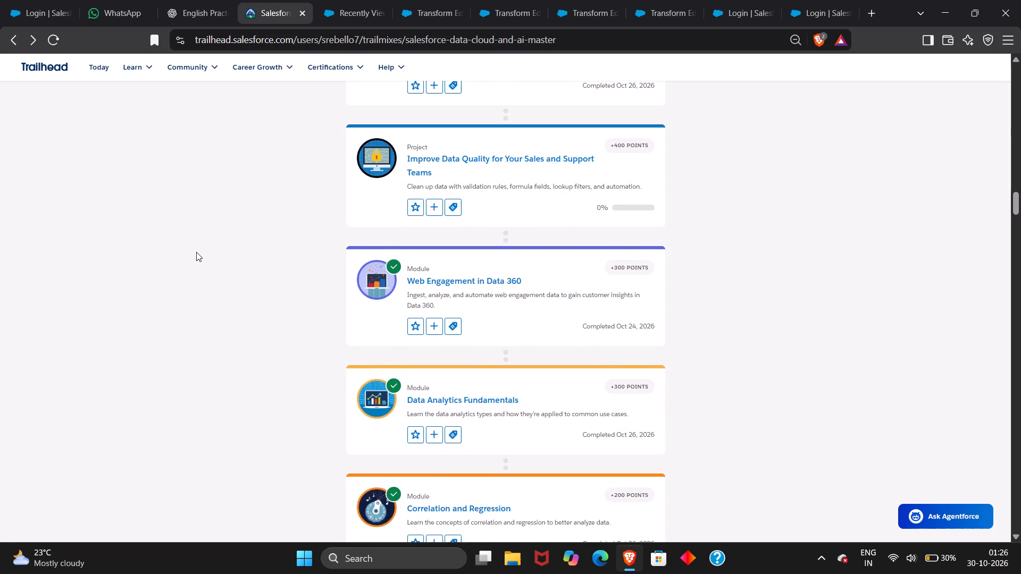
pyautogui.scroll(-6, 196, 252)
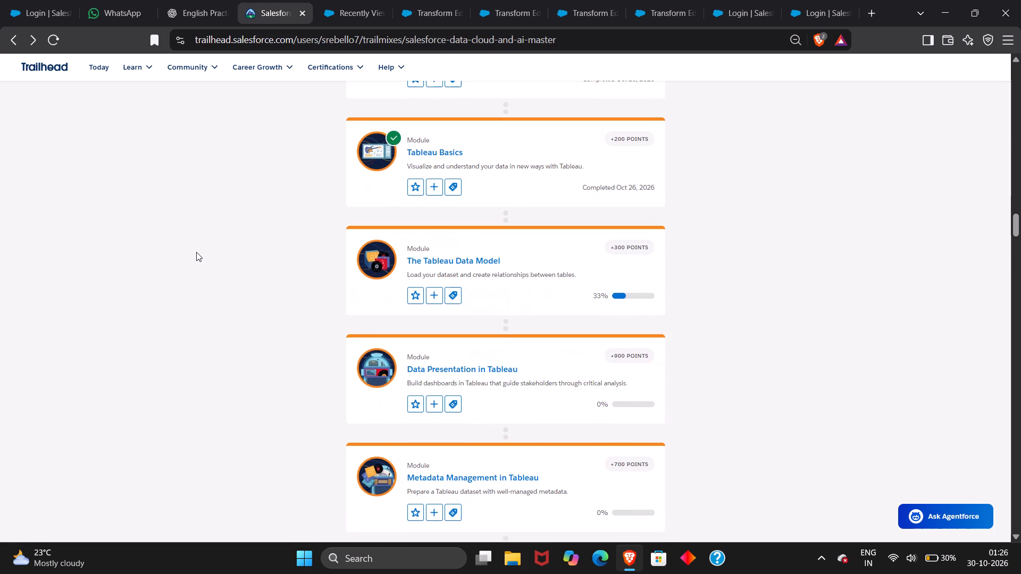
pyautogui.scroll(-7, 196, 252)
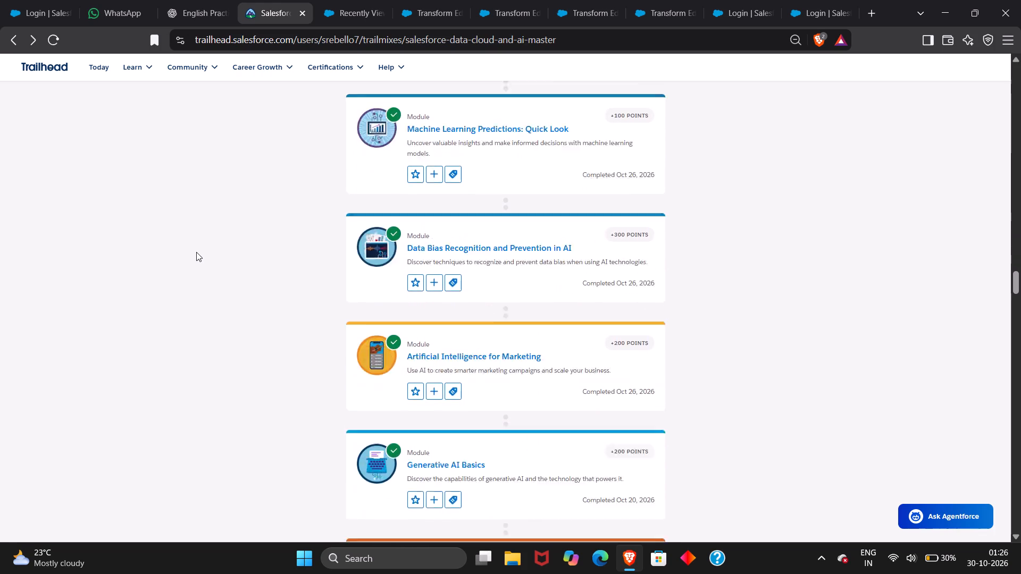
pyautogui.scroll(-4, 196, 252)
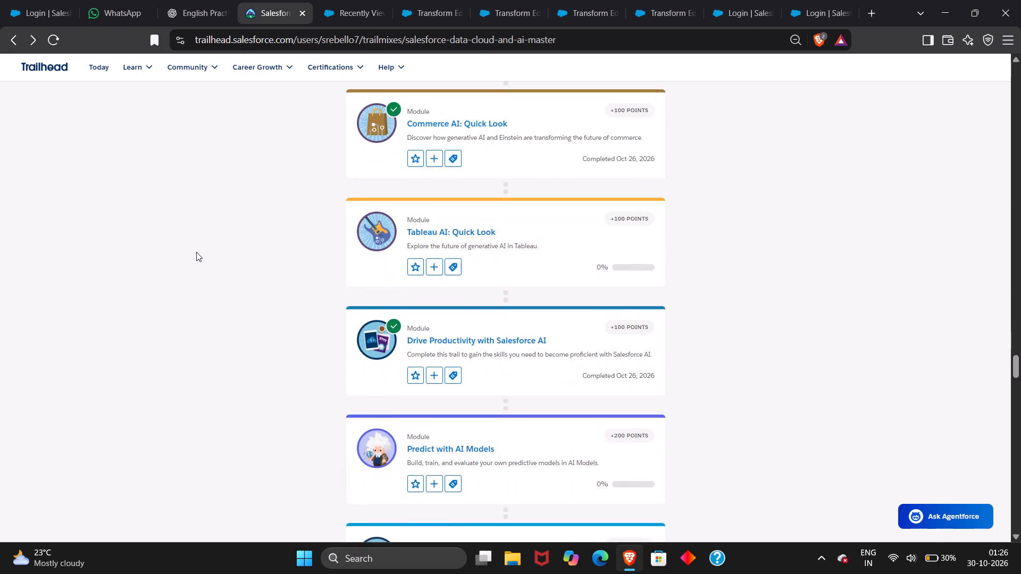
pyautogui.scroll(19, 196, 252)
pyautogui.scroll(20, 196, 252)
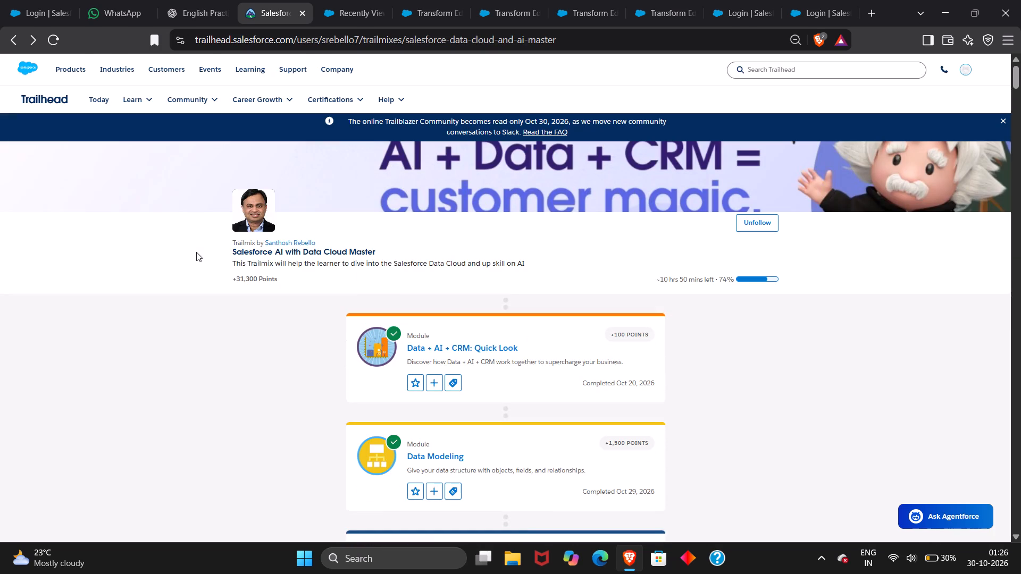
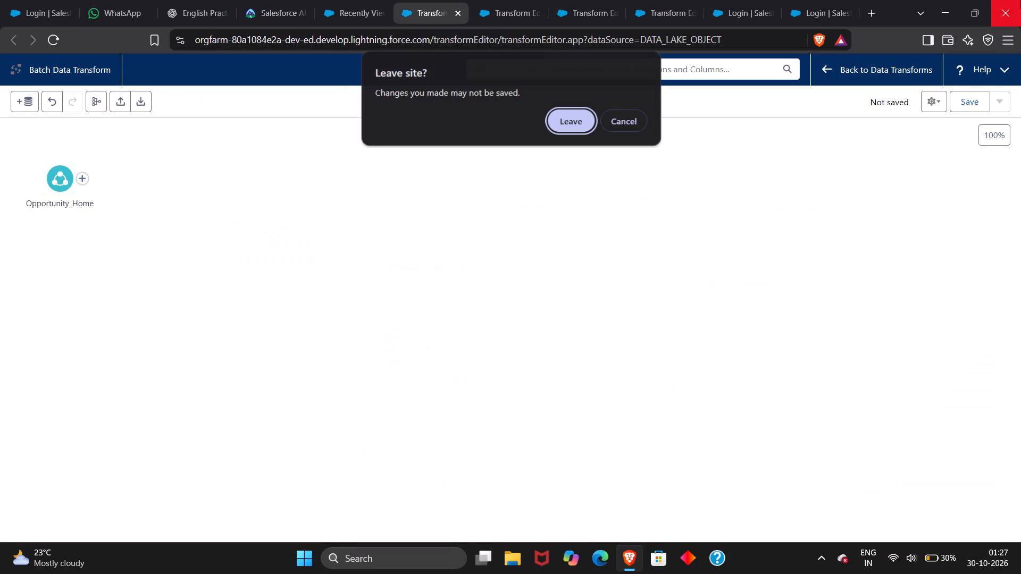
# Finish closing the browser window, leaving the open transform editor pages without saving their changes.
pyautogui.click(563, 122)
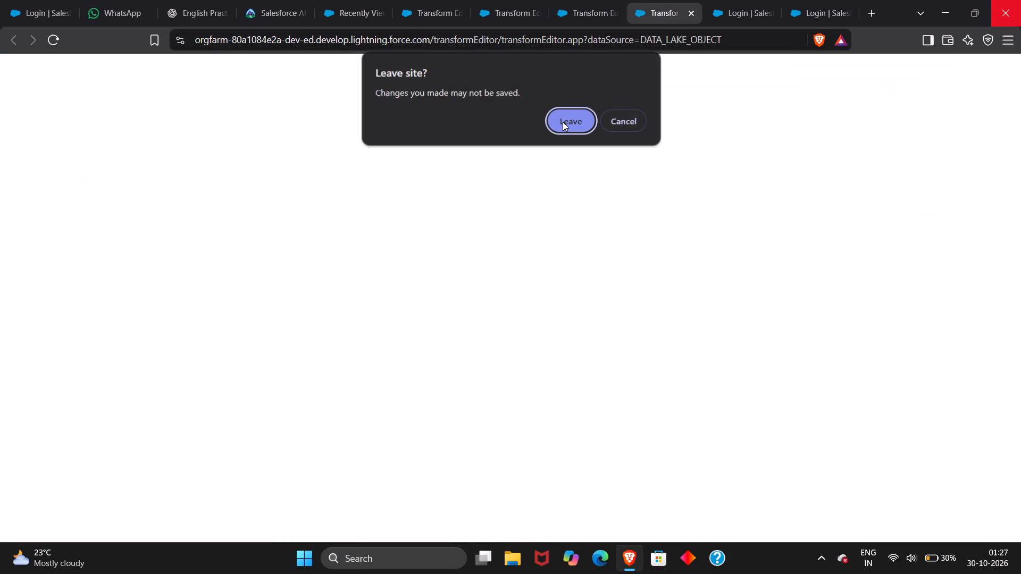
pyautogui.click(563, 122)
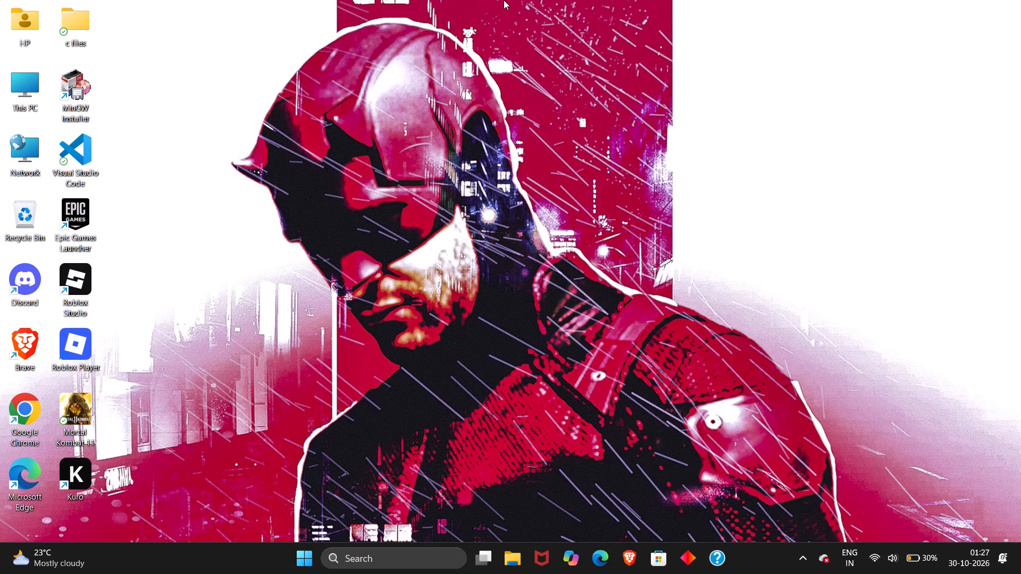
# Bring up the Shut Down Windows dialog from the desktop.
pyautogui.hotkey('alt', 'F4')
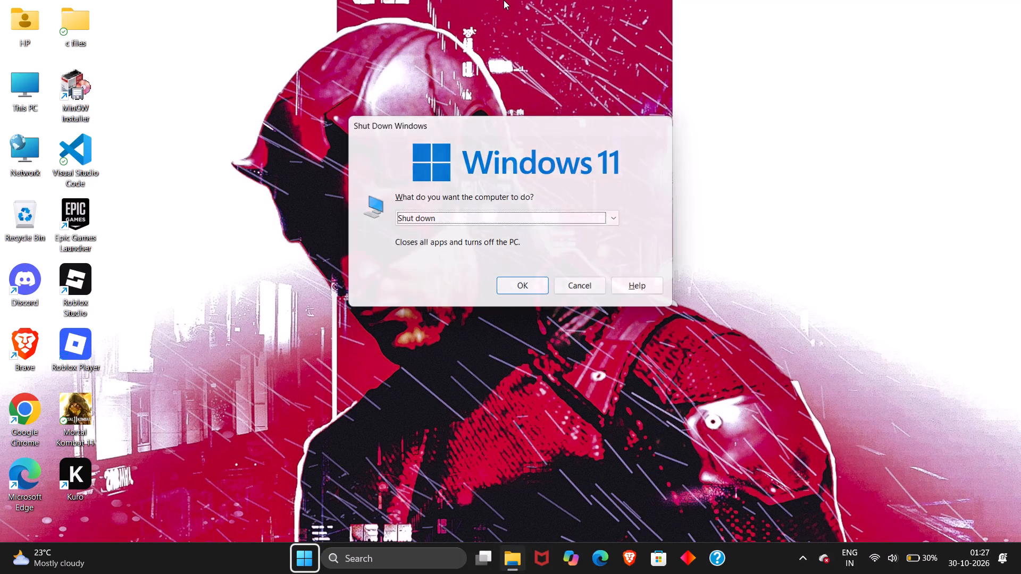